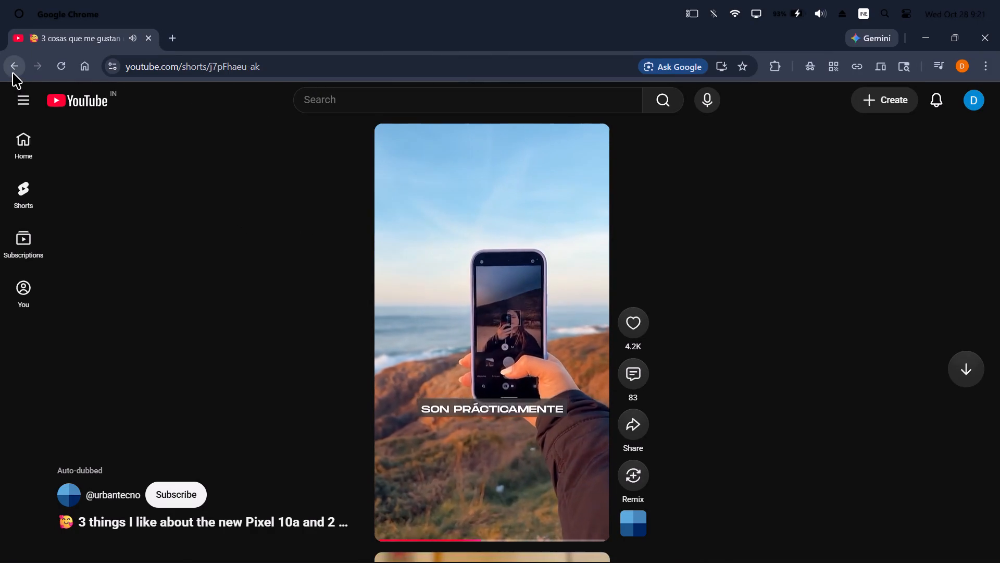
Leave the current Short and open the "Mahindra Thar Pe Ye Konsa Alloy Laga Diya" Short from the YouTube home page.
left_click(12, 72)
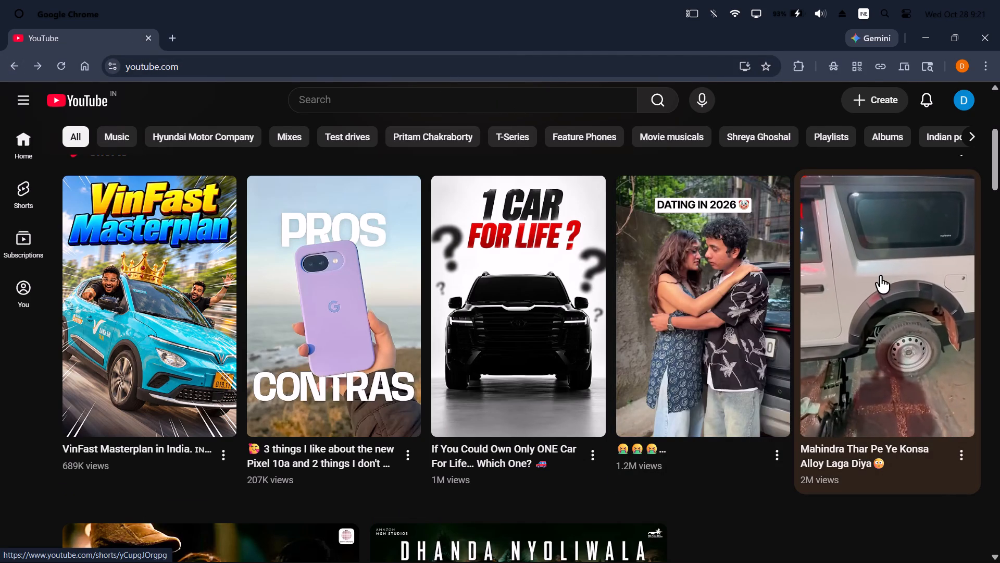
left_click(880, 275)
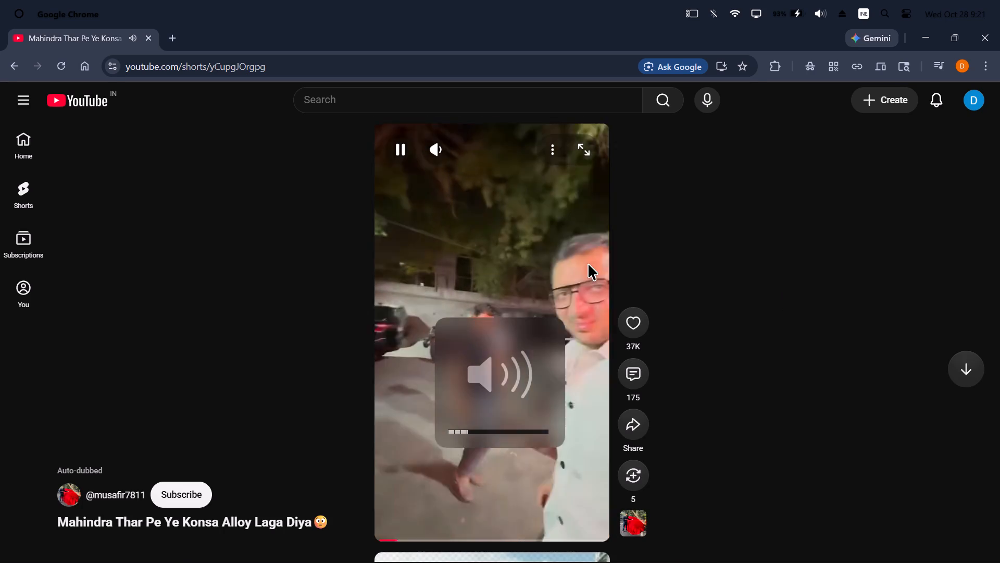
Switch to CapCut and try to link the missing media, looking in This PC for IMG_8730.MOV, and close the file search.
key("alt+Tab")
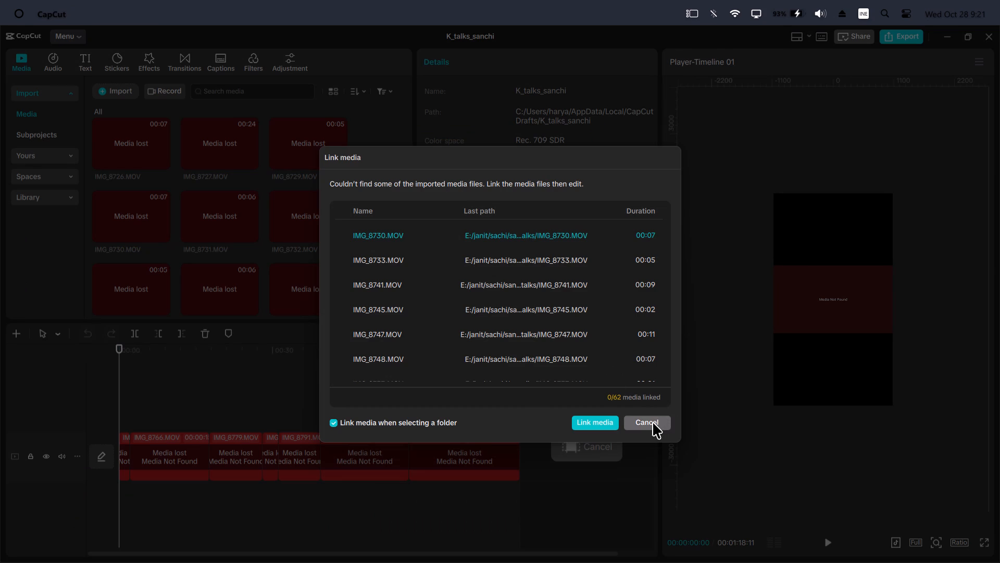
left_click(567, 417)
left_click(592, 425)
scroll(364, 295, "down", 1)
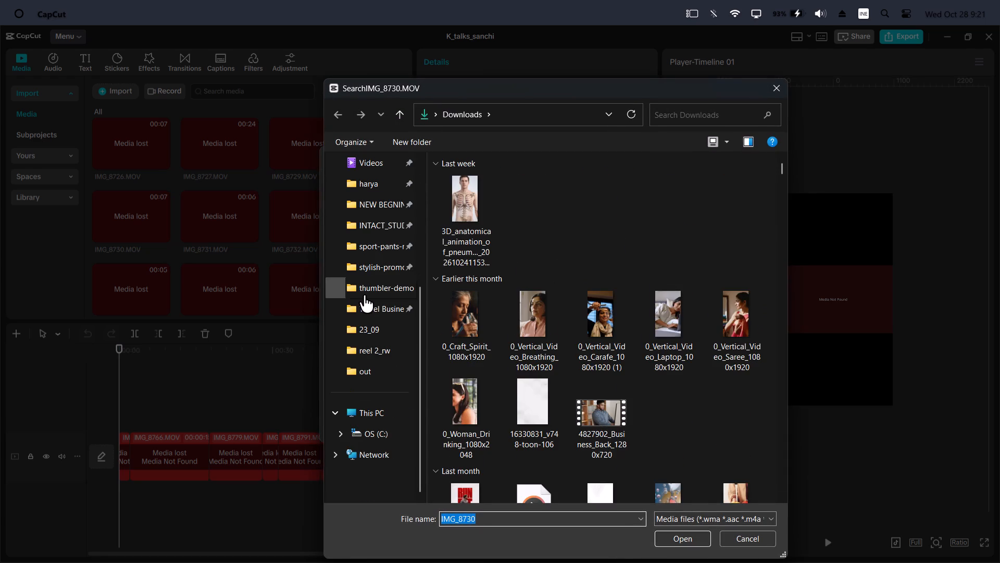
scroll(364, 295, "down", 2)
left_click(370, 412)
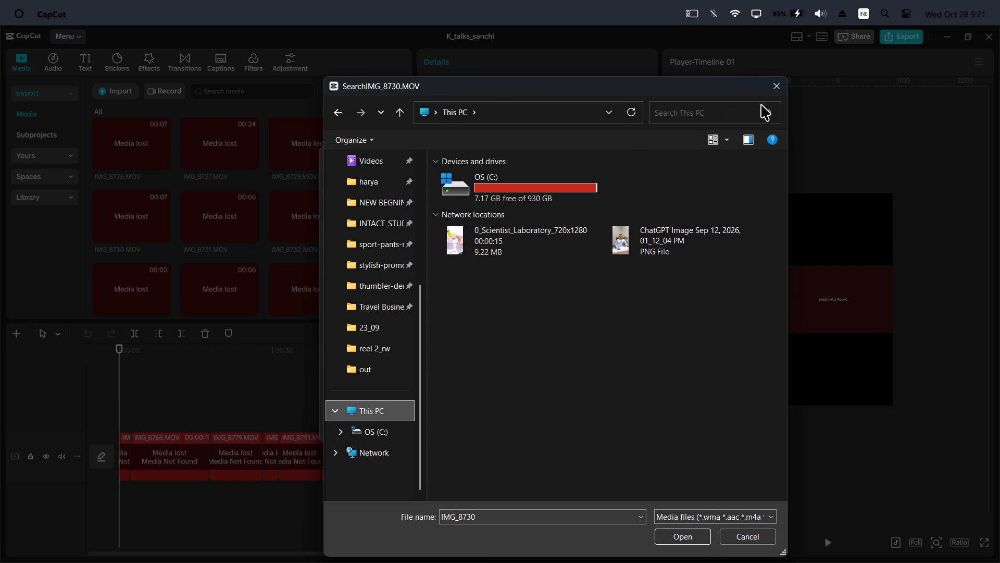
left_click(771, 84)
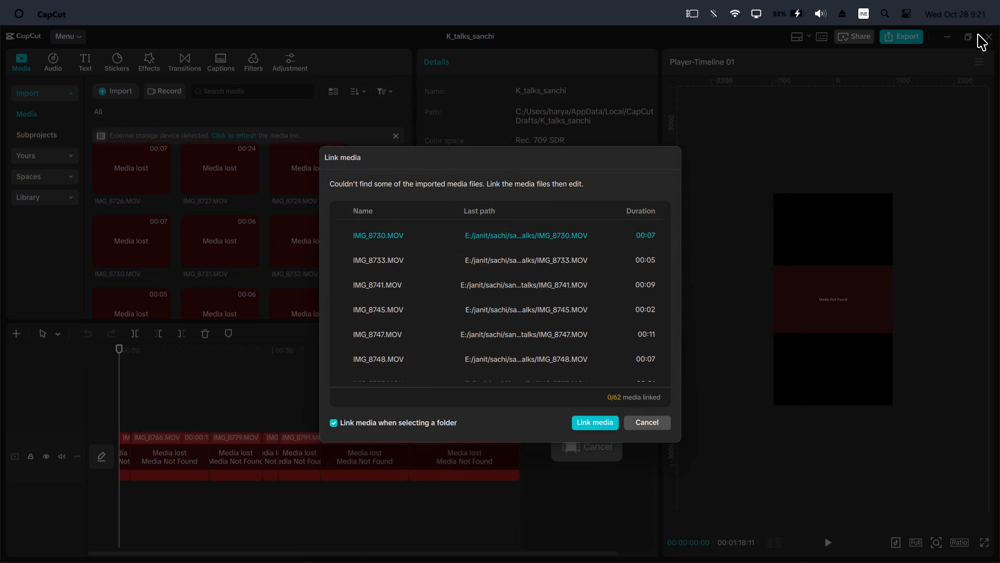
Retry linking the missing media of the K_talks_sanchi project, and dismiss the Link media dialog.
left_click(596, 426)
left_click(596, 422)
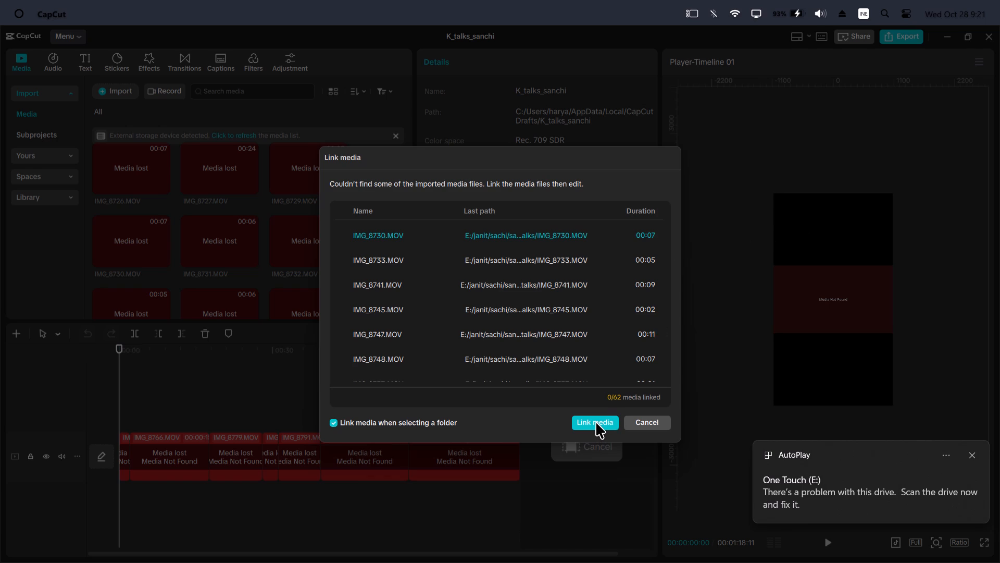
left_click(596, 422)
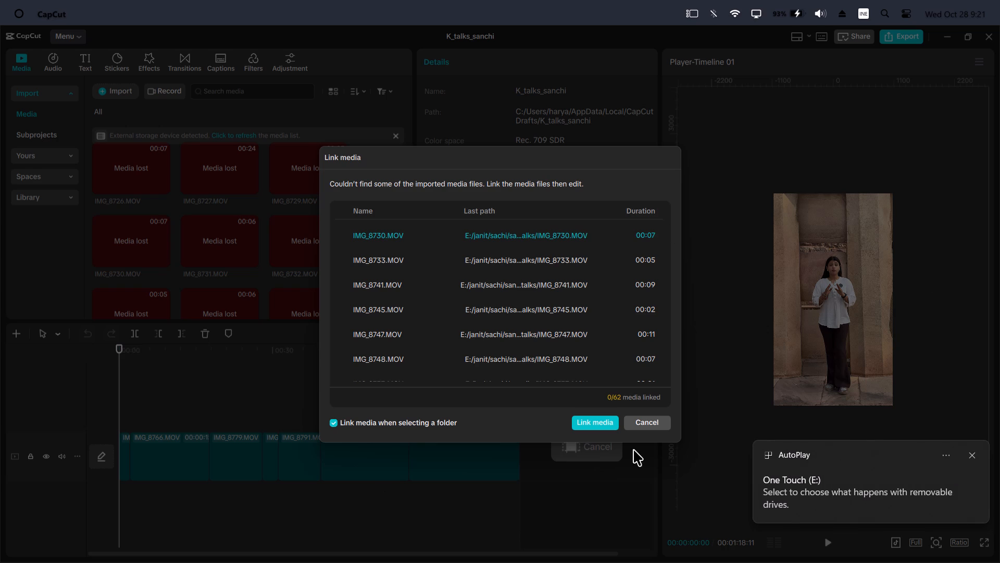
left_click(665, 429)
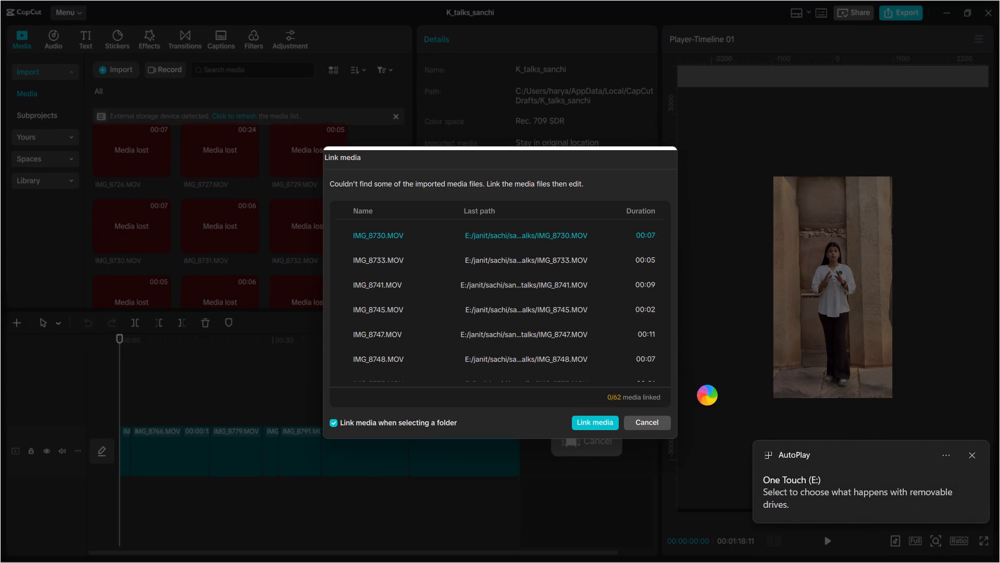
Switch to Chrome and move on to the next YouTube Short.
key("alt+Tab")
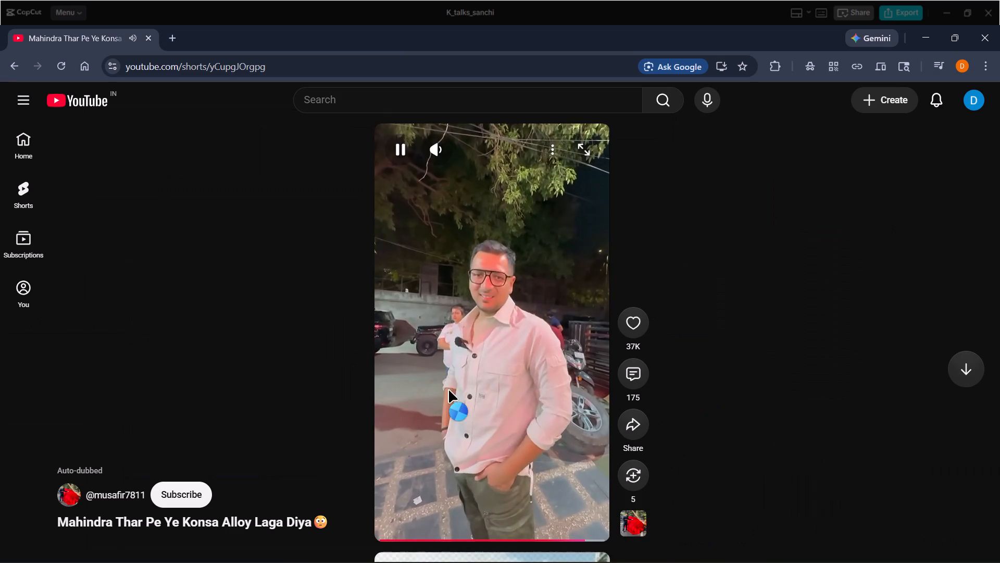
scroll(459, 380, "down", 5)
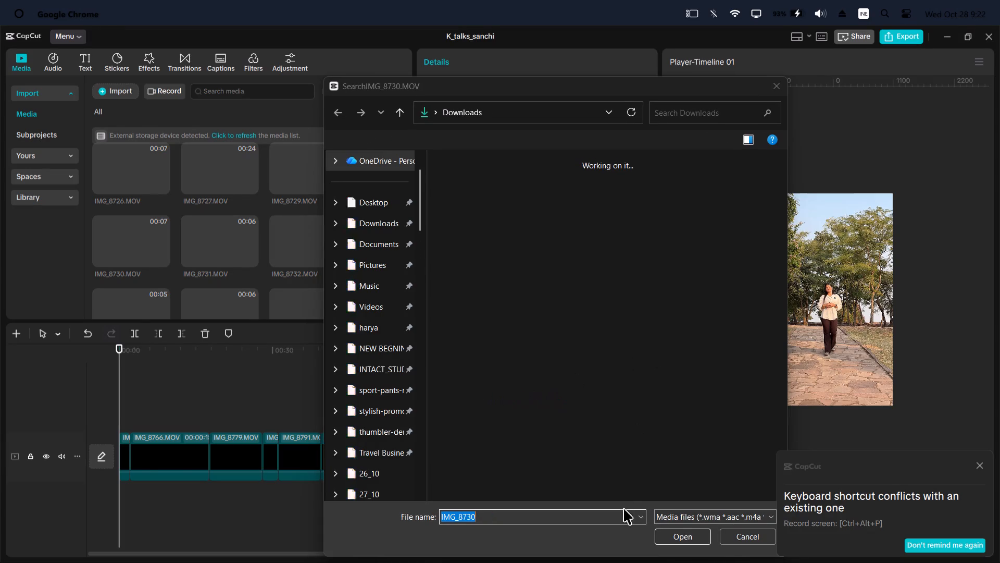
Cancel the file search for IMG_8730.MOV in CapCut.
left_click(734, 537)
Switch back to the YouTube Short in Chrome.
key("alt+Tab")
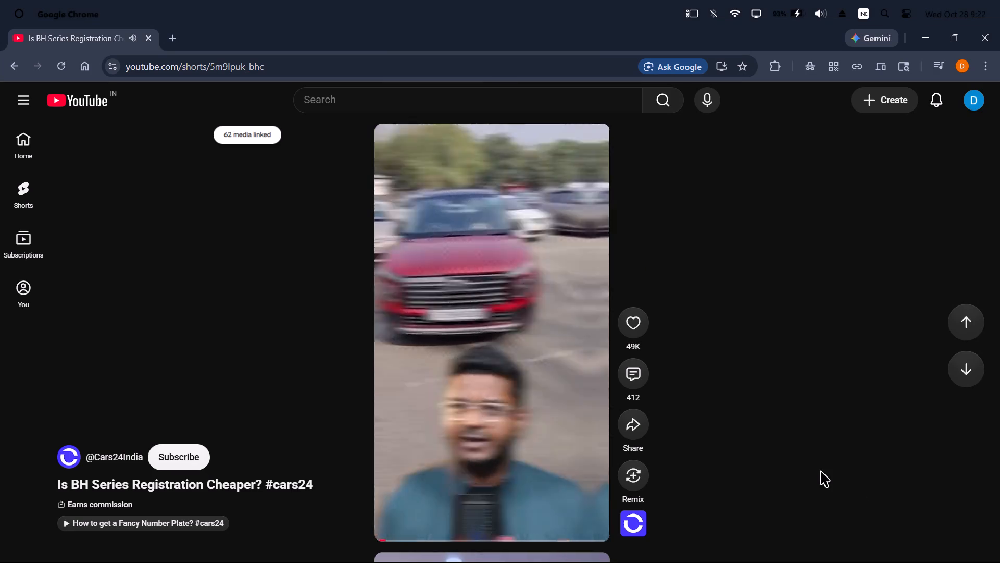
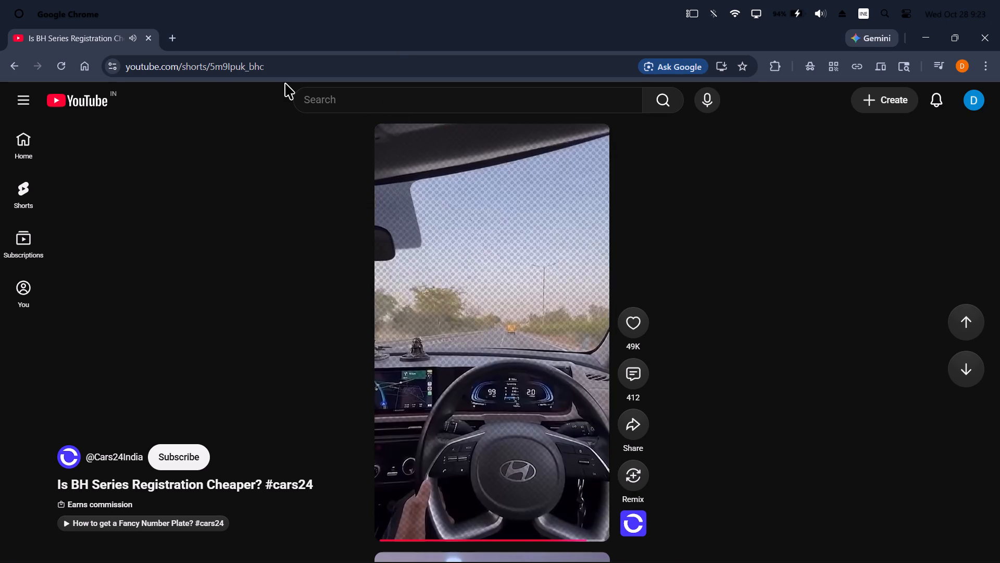
Pause the playing Short and search YouTube for "hawa hawa", looking through the results for the song.
left_click(401, 182)
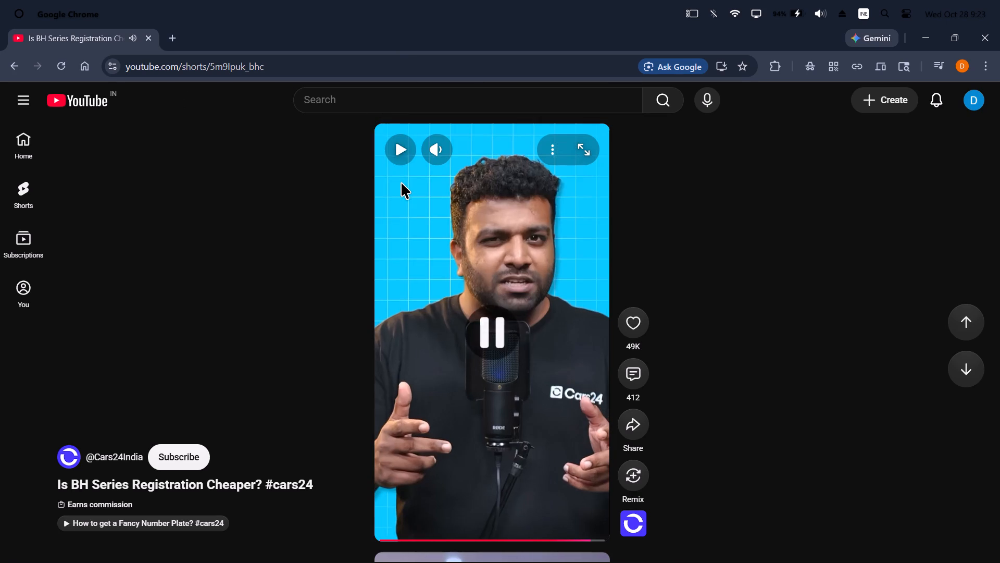
left_click(400, 105)
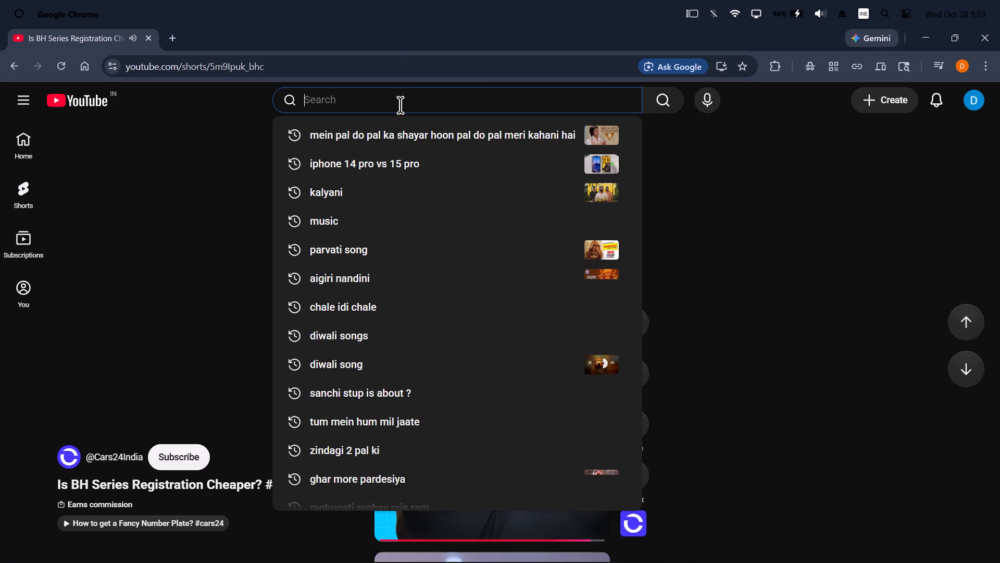
type("hawa hawa")
key("Return")
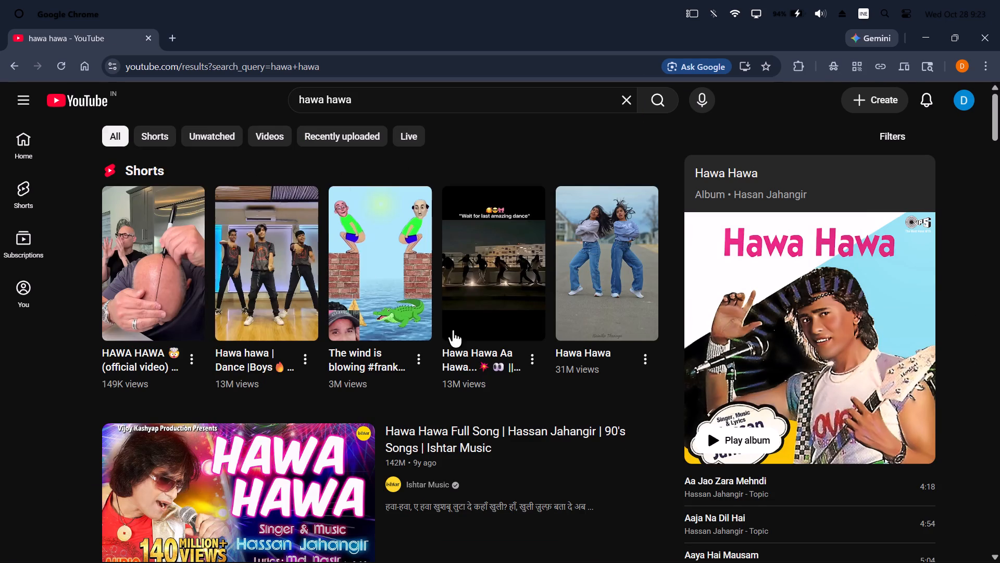
scroll(456, 340, "down", 3)
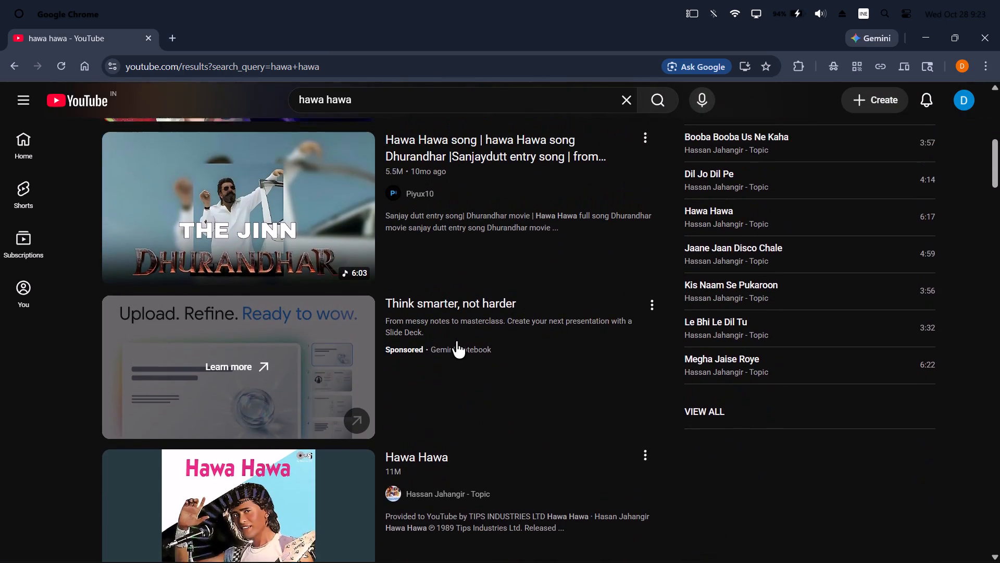
scroll(456, 340, "down", 1)
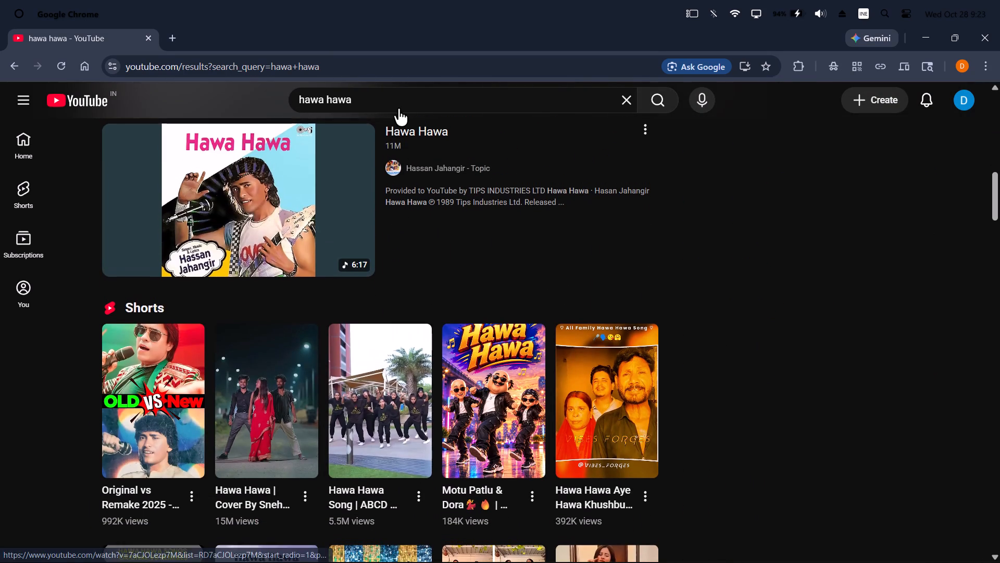
Refine the YouTube search to "hawa hawa rani hawa" and open T-Series' HAWAA HAWAA Song With Lyrics video from Rockstar.
left_click(397, 94)
key("space")
type("rani")
key("space")
type("a")
key("BackSpace")
type("hawa")
key("Down")
key("Return")
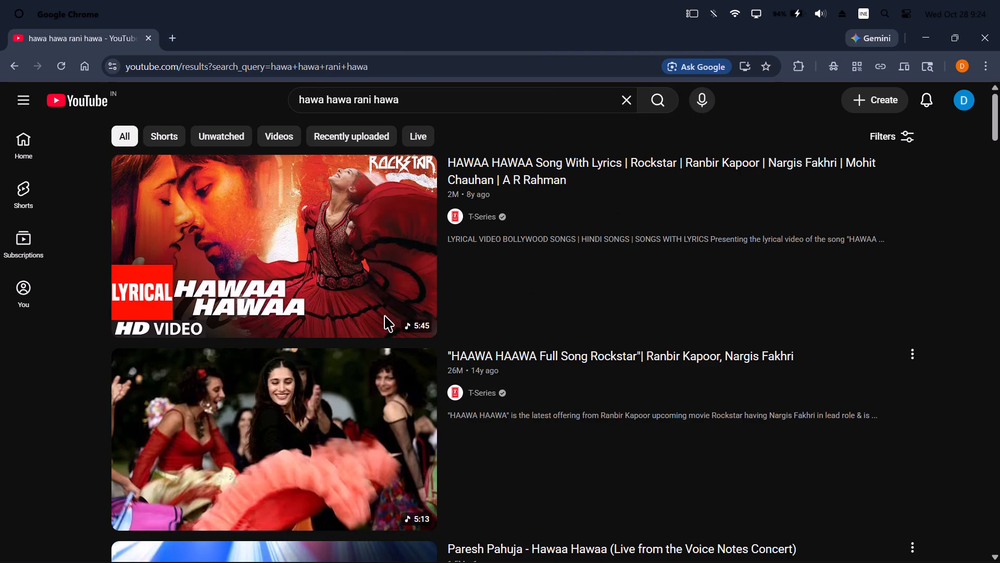
left_click(243, 232)
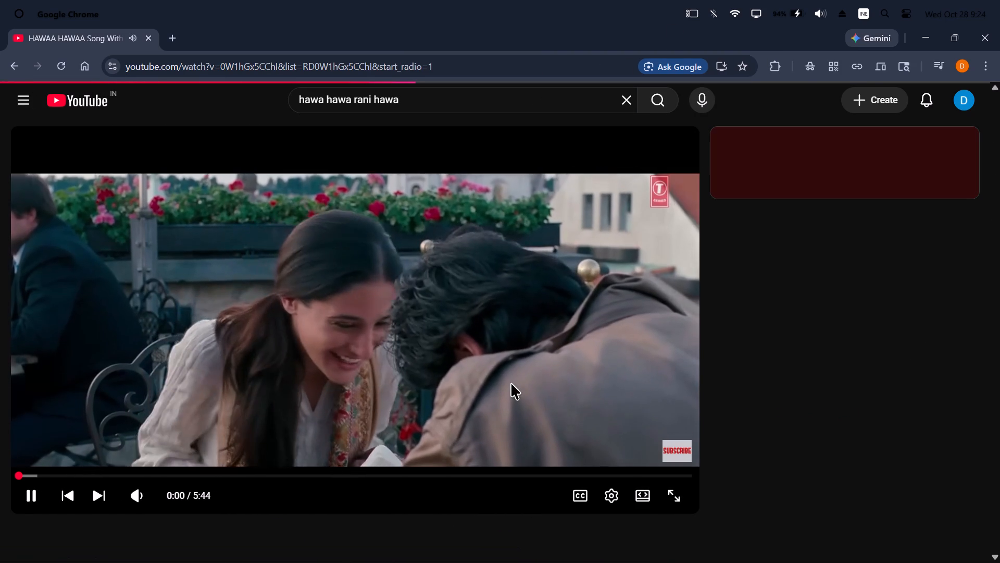
Copy the share link of the HAWAA HAWAA lyric video.
scroll(447, 433, "down", 1)
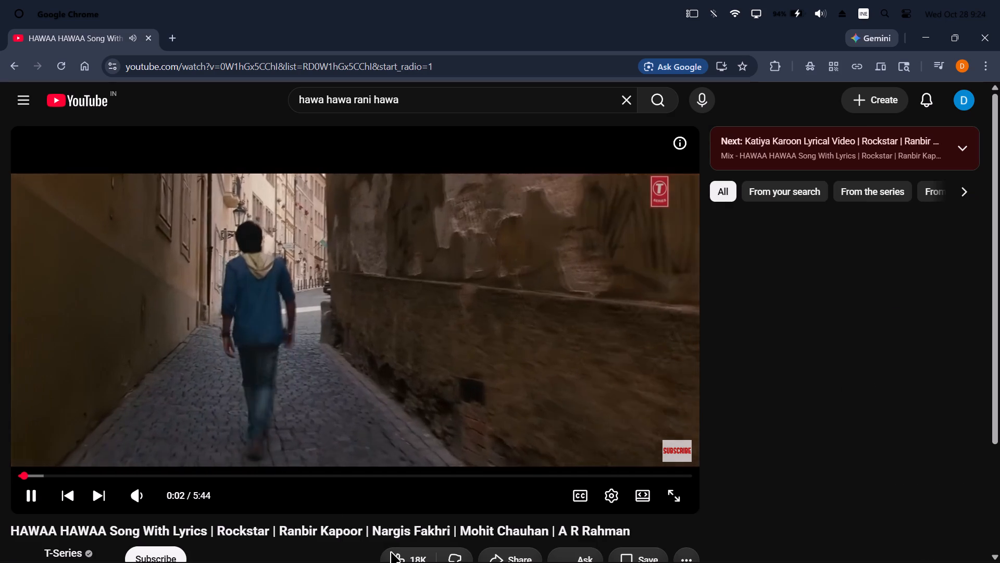
scroll(441, 536, "down", 2)
left_click(518, 429)
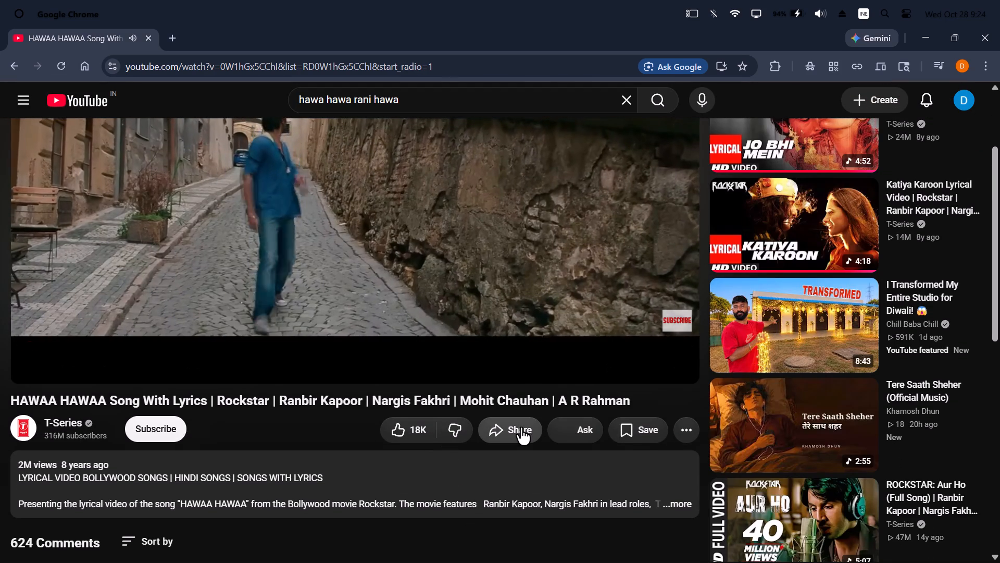
left_click(520, 427)
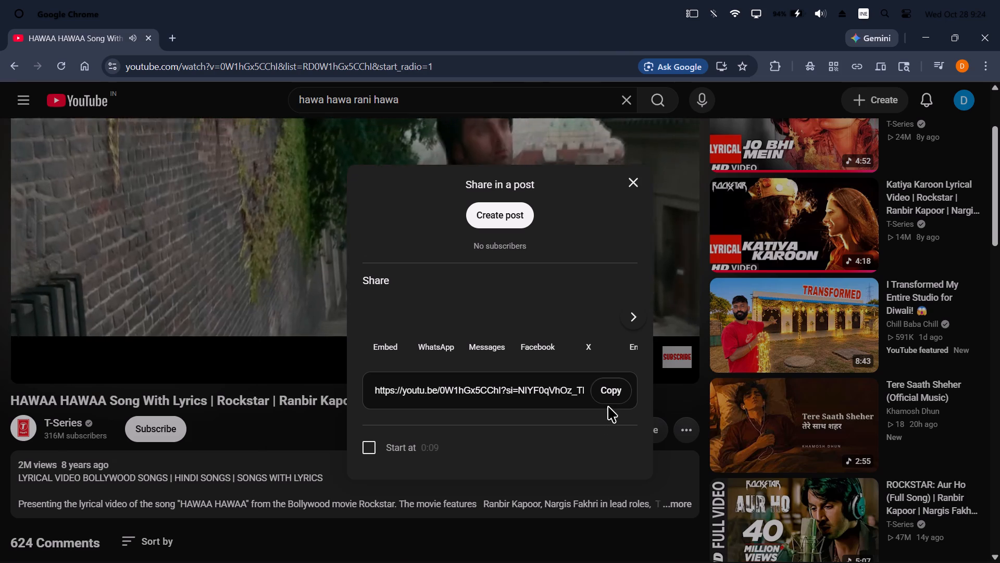
left_click(610, 397)
left_click(612, 388)
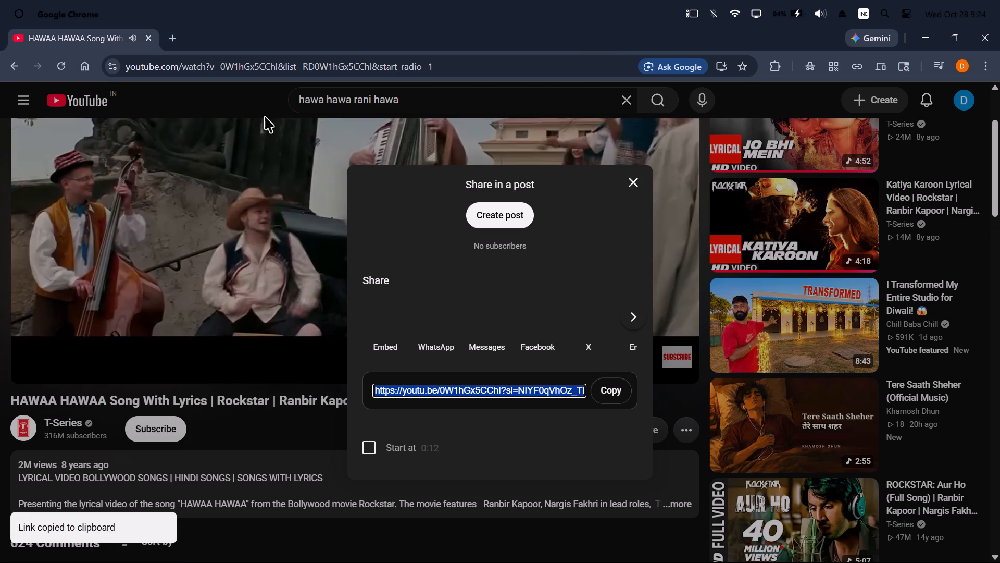
Open the VidsSave YouTube Video Downloader in a new browser tab and submit the copied video link.
left_click(174, 43)
left_click(201, 69)
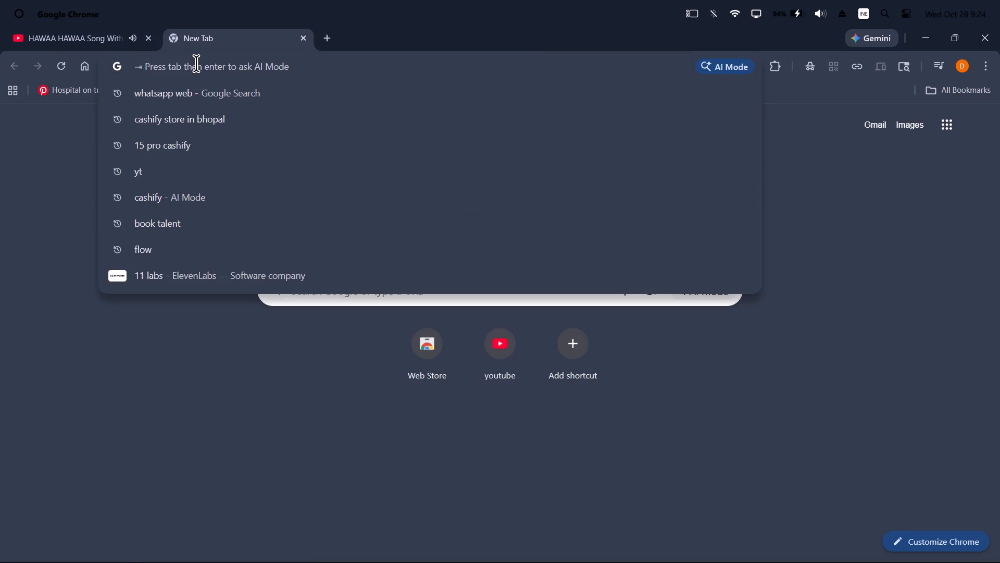
type("vid")
key("Return")
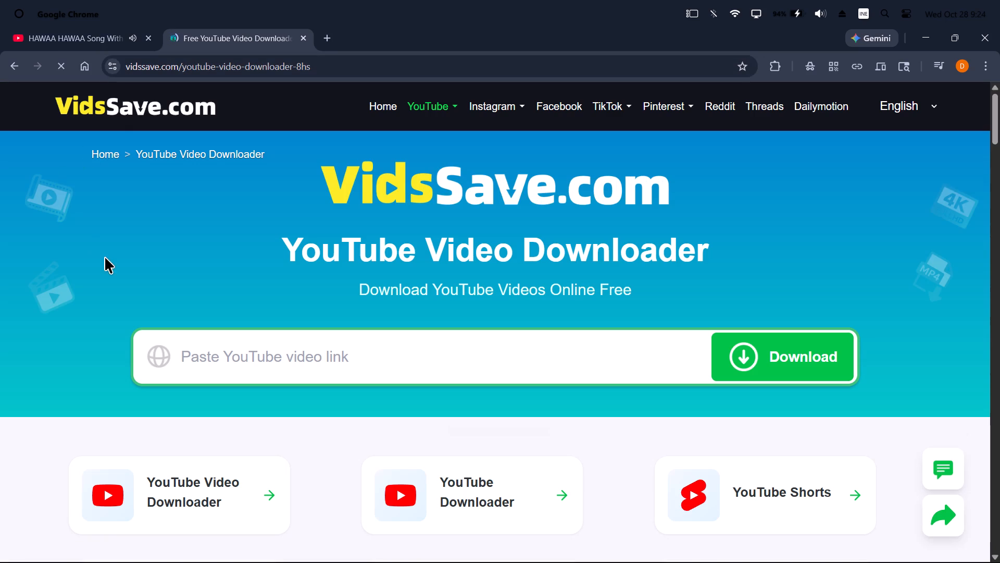
left_click(223, 361, "ctrl")
key("ctrl+v")
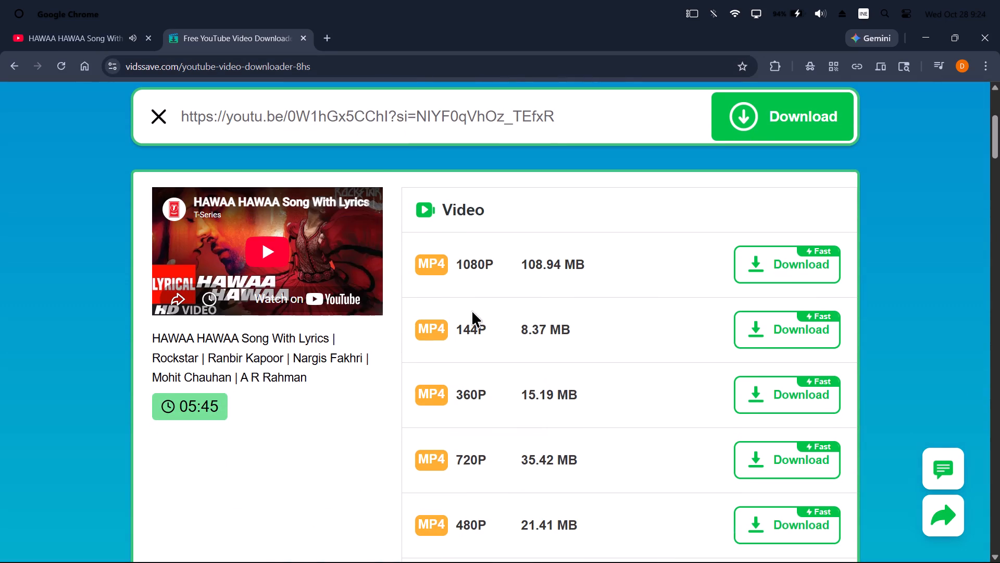
Download the 144P MP4 version of the song video into the Downloads folder.
left_click(760, 340)
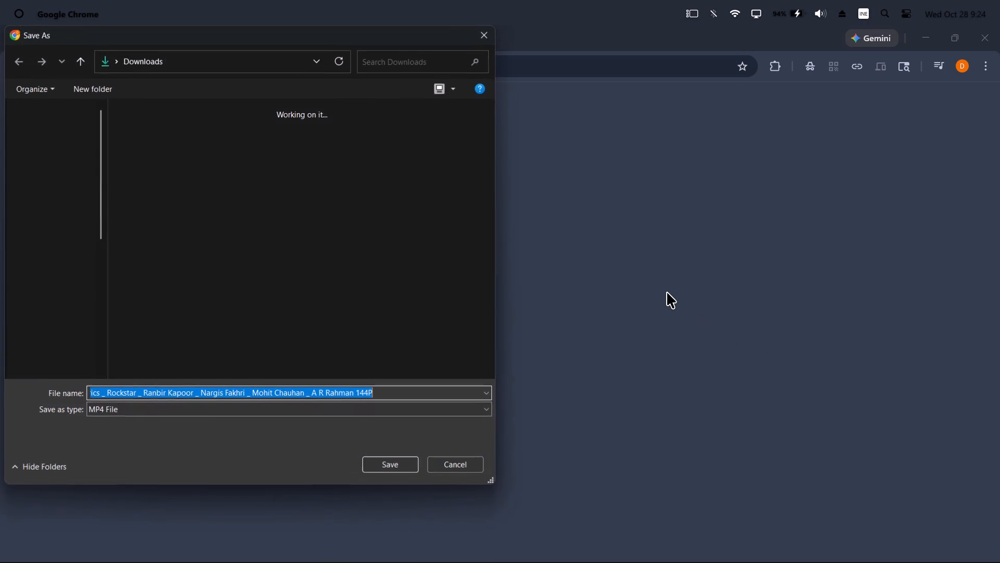
left_click(12, 165)
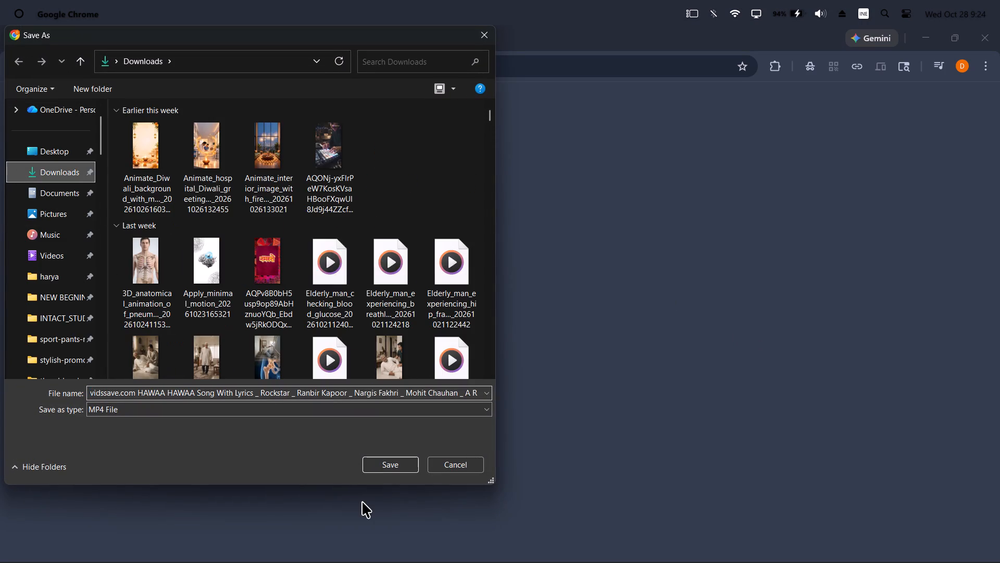
left_click(394, 466)
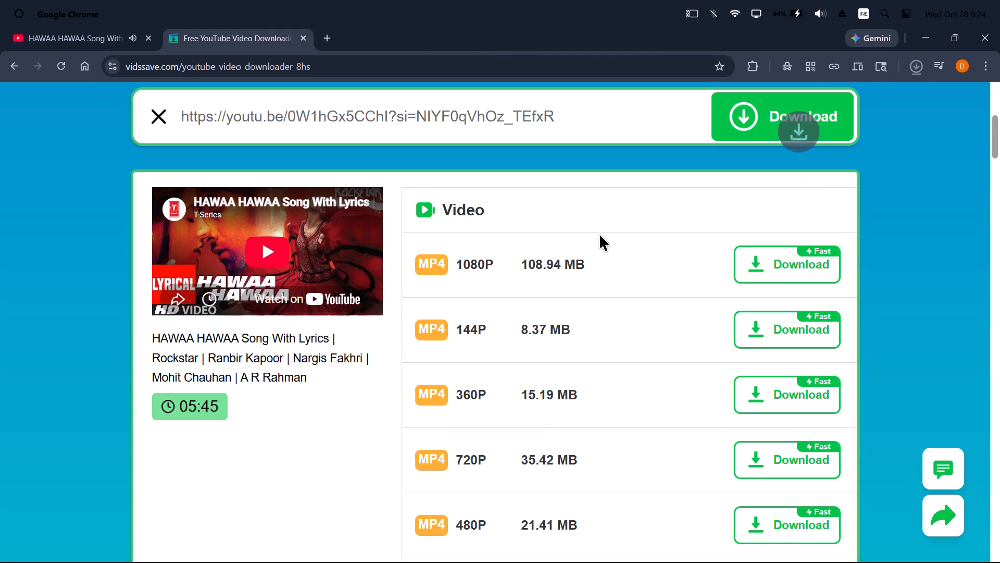
Import the downloaded song video from Chrome into the K_talks_sanchi project's media in CapCut, and dismiss the external storage notice.
left_click_drag(829, 126, 429, 190)
key("alt+Tab")
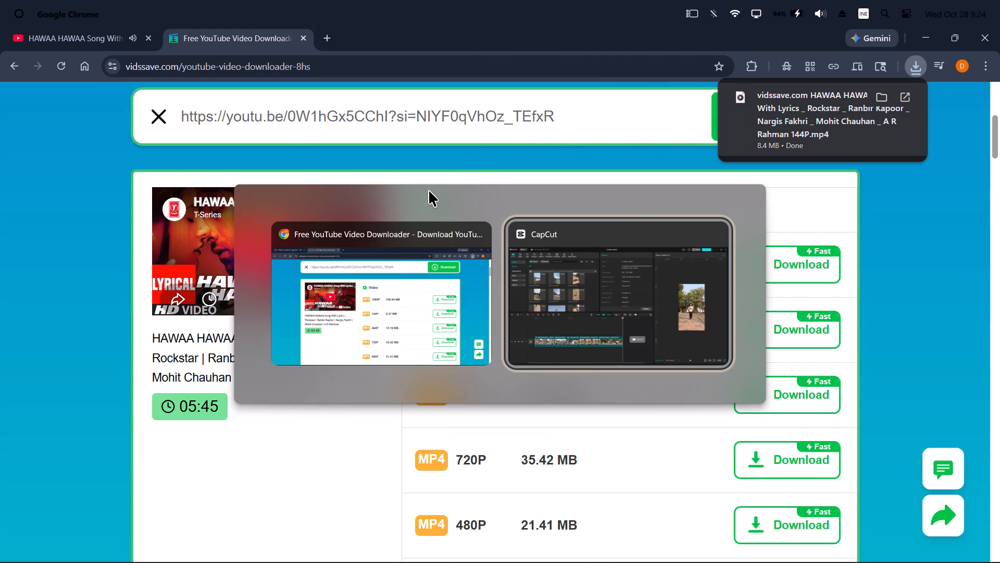
left_click_drag(429, 190, 213, 280)
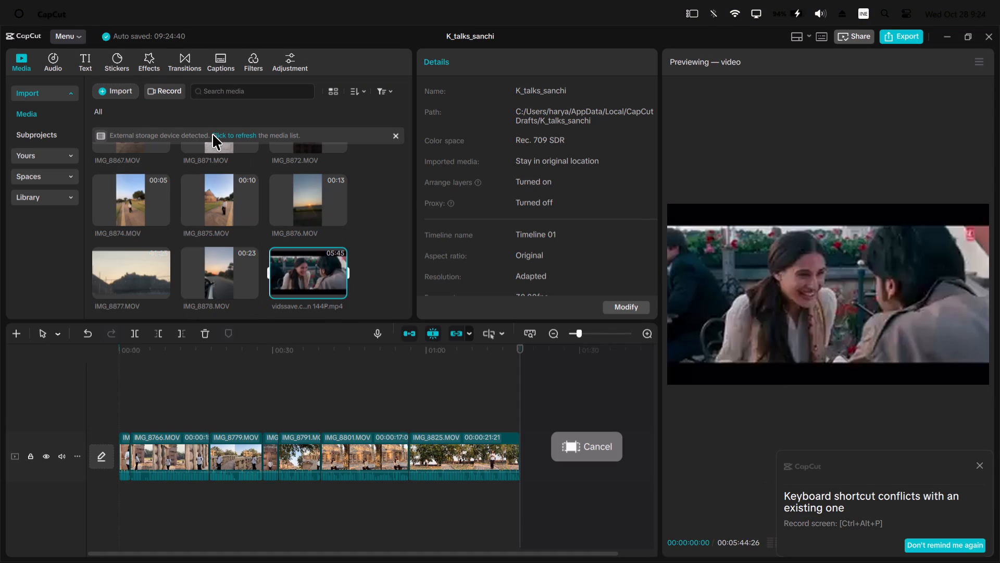
left_click(219, 138)
Place the song video on a new track above the main clips, starting at 00:00.
left_click_drag(286, 270, 83, 422)
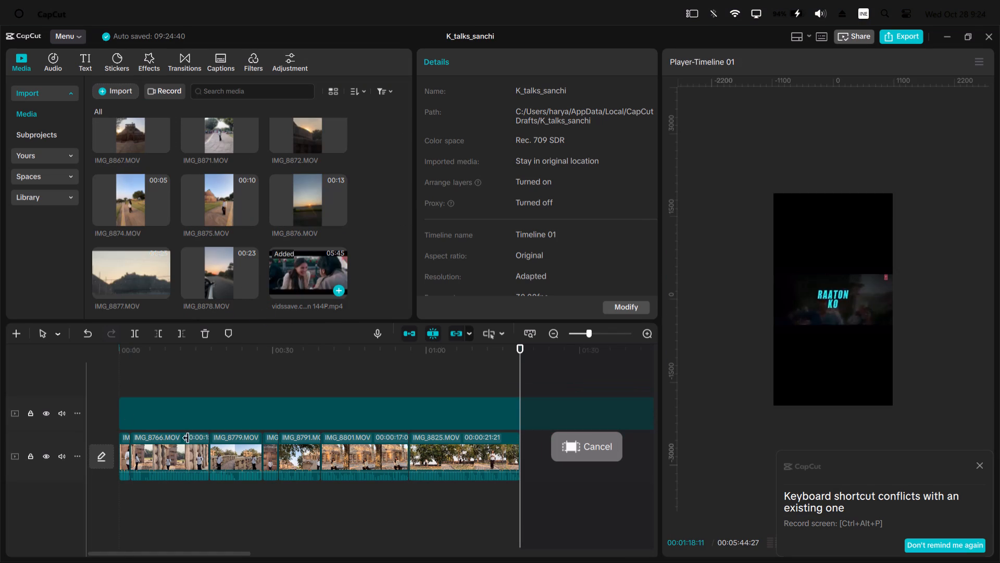
Extract the audio from the HAWAA HAWAA song clip on the upper track.
left_click(208, 421)
right_click(208, 421)
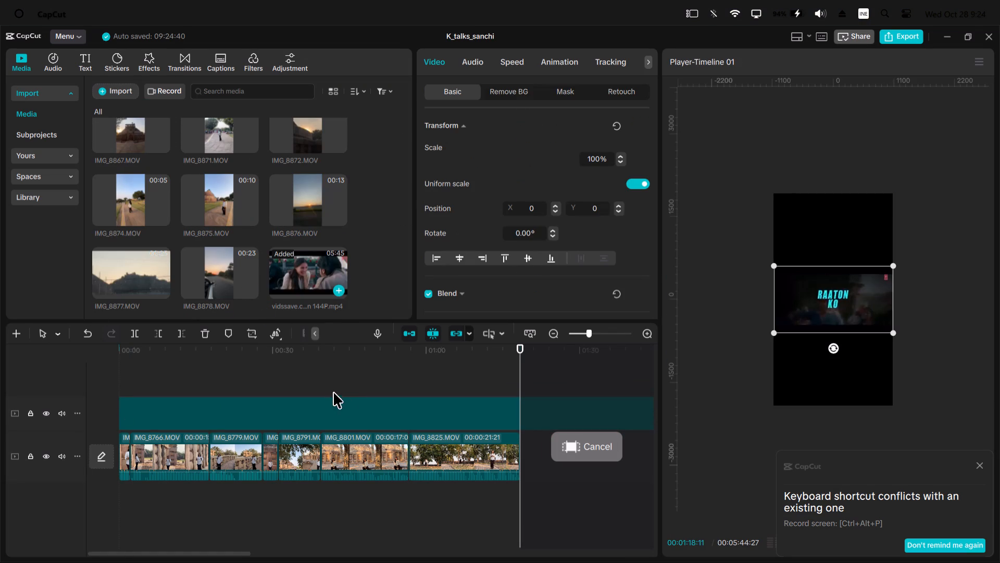
left_click(349, 409)
right_click(349, 409)
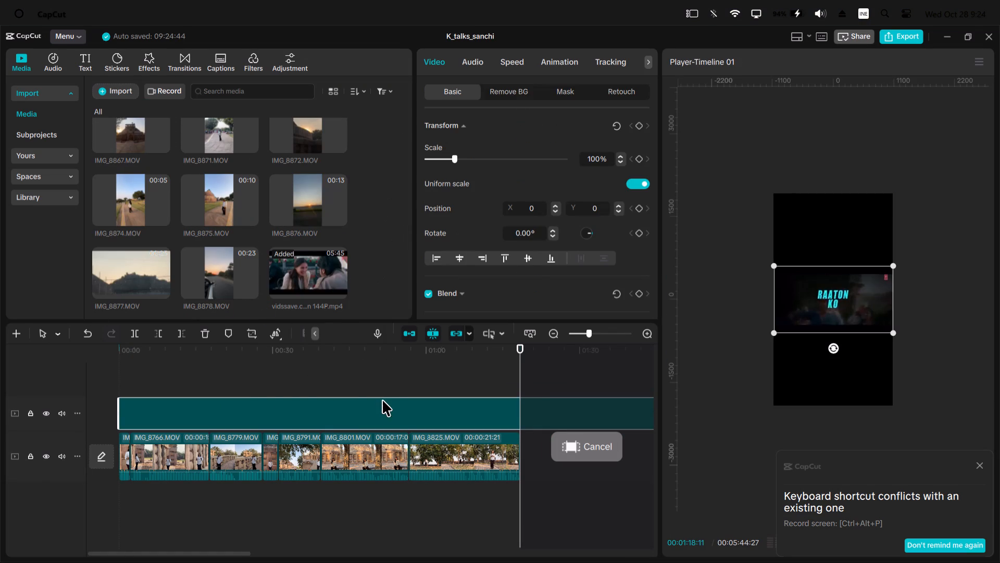
right_click(388, 403)
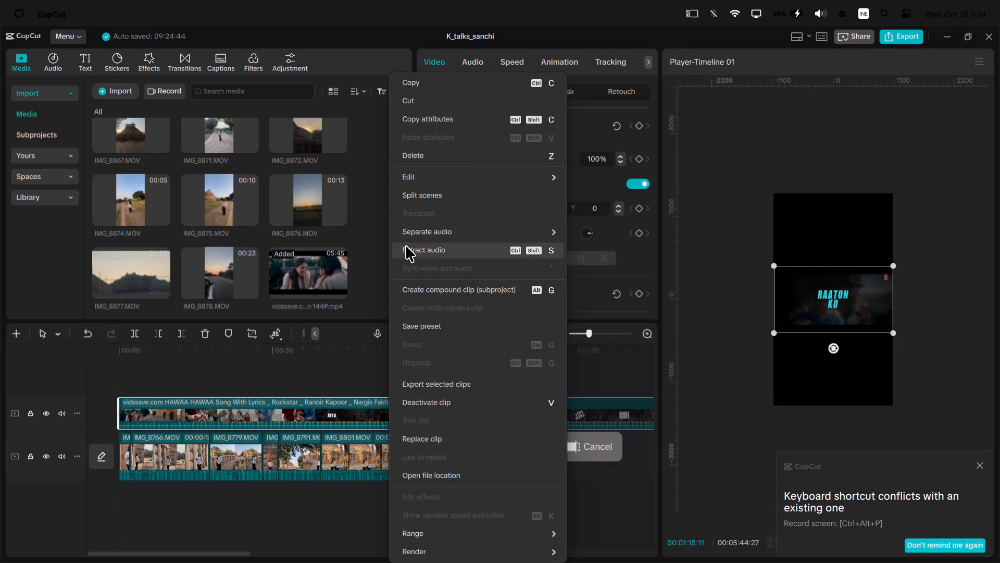
left_click(433, 245)
Delete the song's video clip from the upper track, keeping only its extracted audio.
left_click(341, 415)
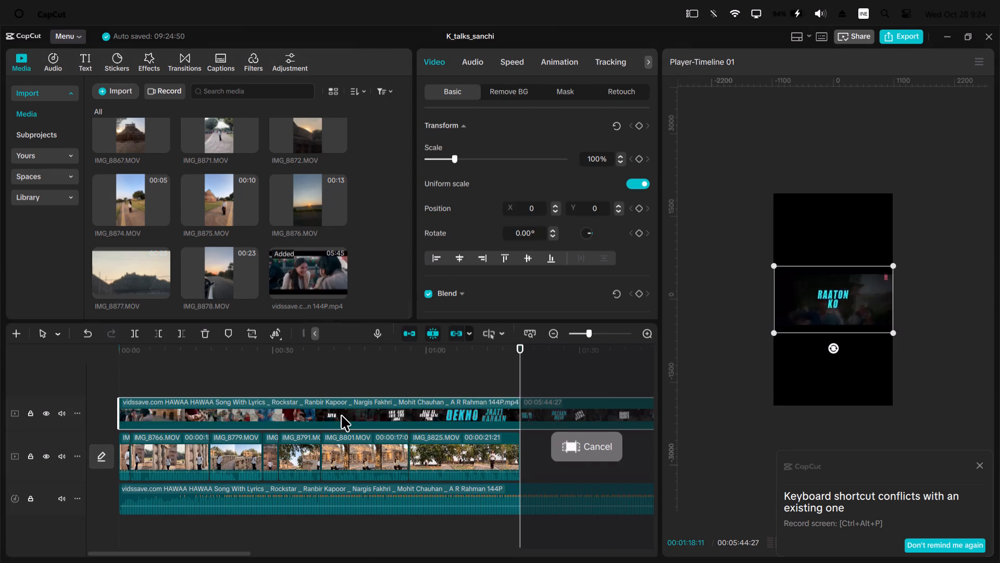
key("z")
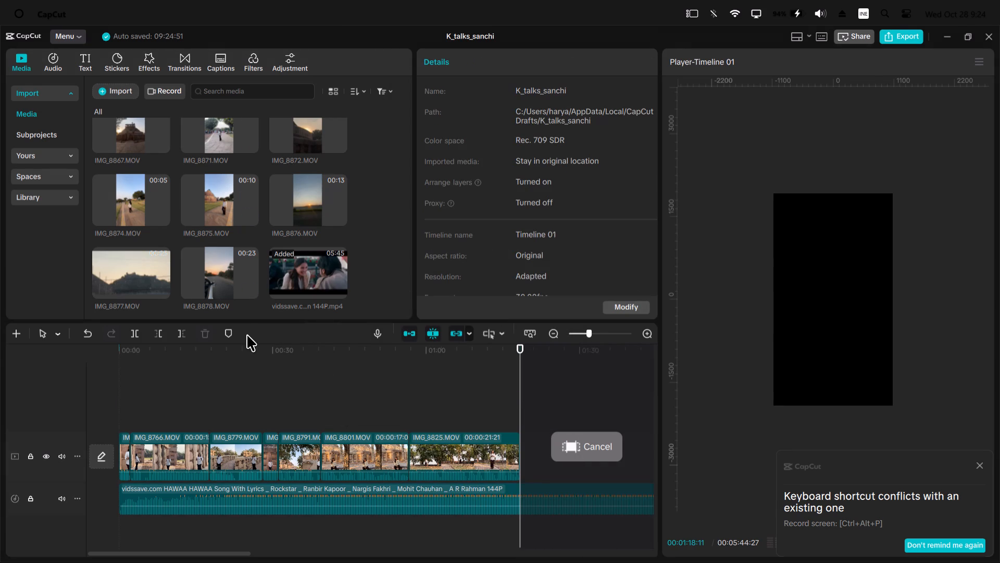
Switch to Chrome, close the share dialog on the YouTube page and pause the song video.
key("alt+Tab")
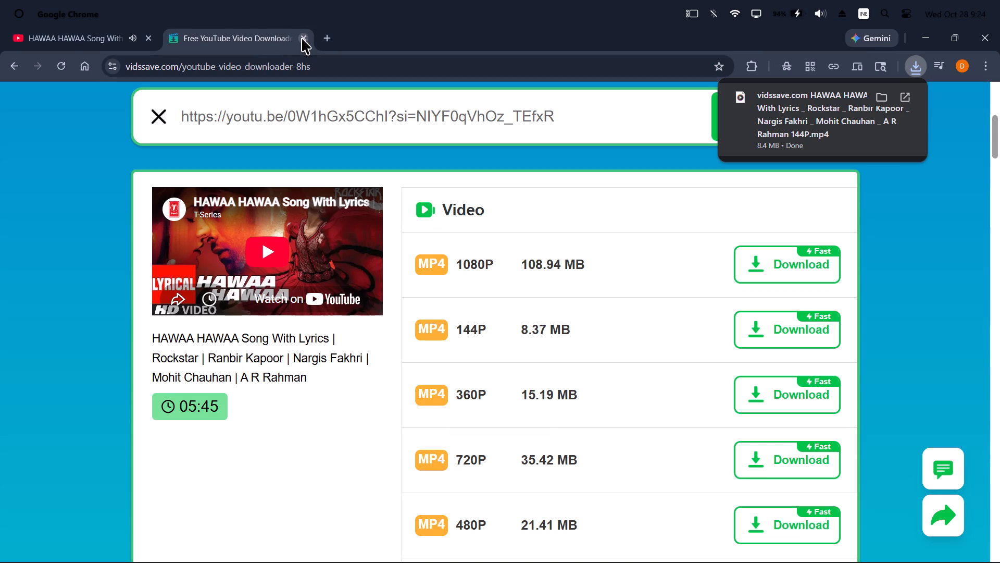
left_click(83, 38)
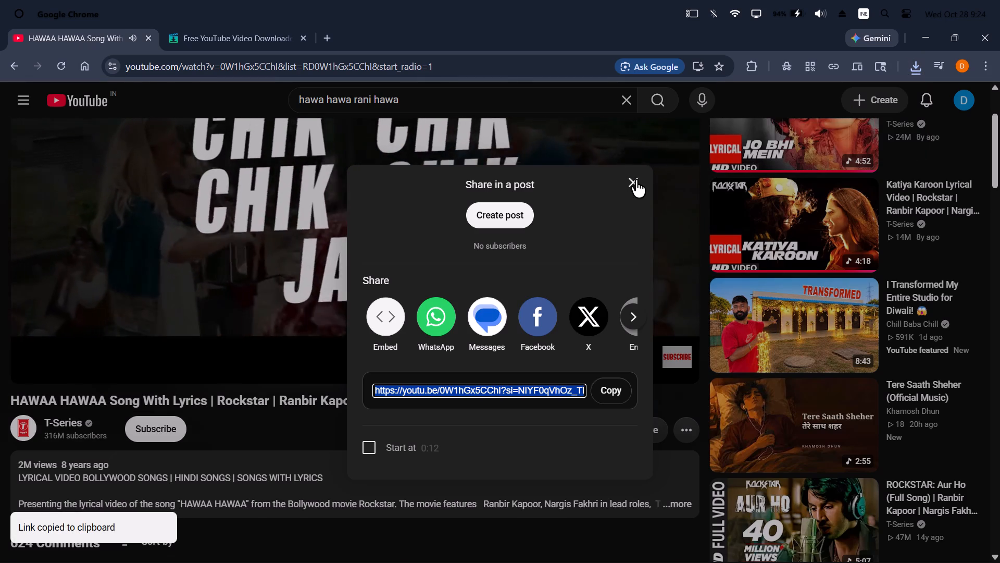
left_click(635, 184)
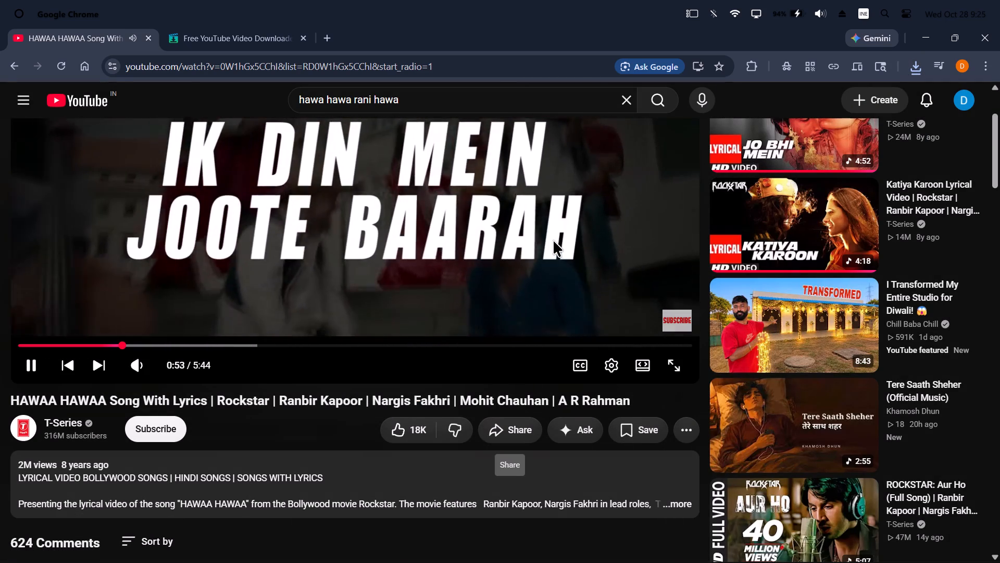
left_click(330, 196)
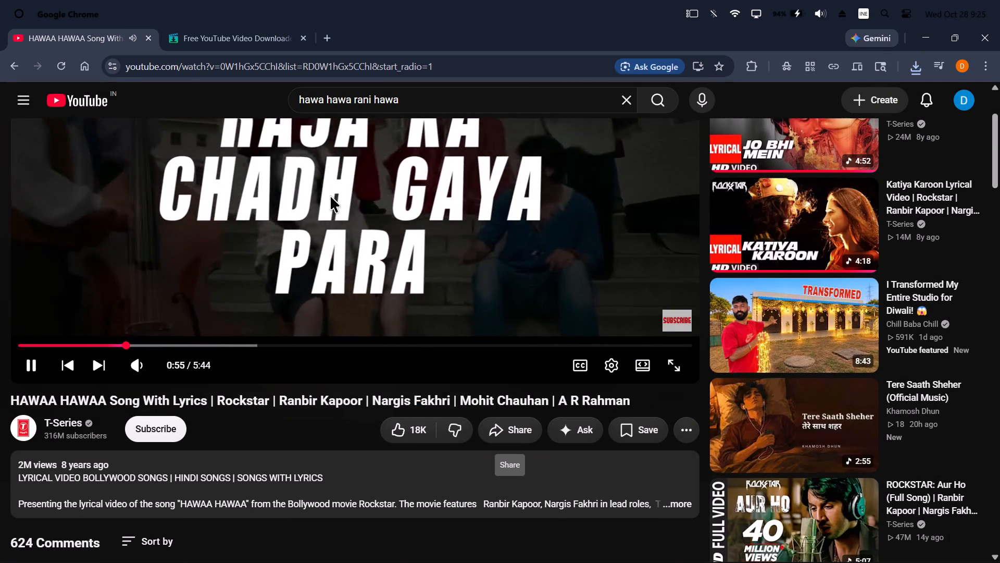
Switch back to CapCut, briefly play from about 00:35 and mute the main video track.
key("alt+Tab")
scroll(346, 503, "down", 2)
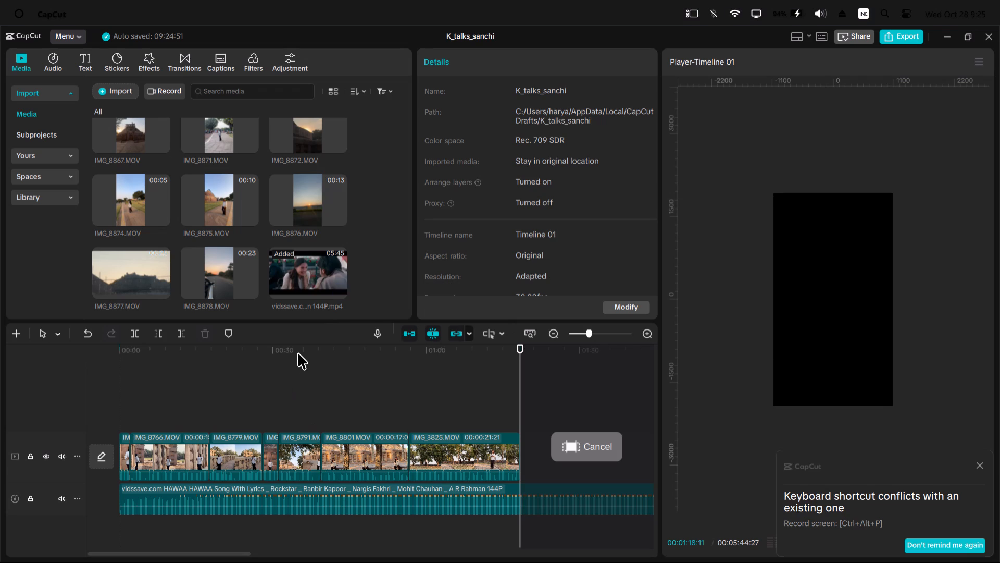
left_click(298, 351)
key("space")
key("space")
left_click(58, 461)
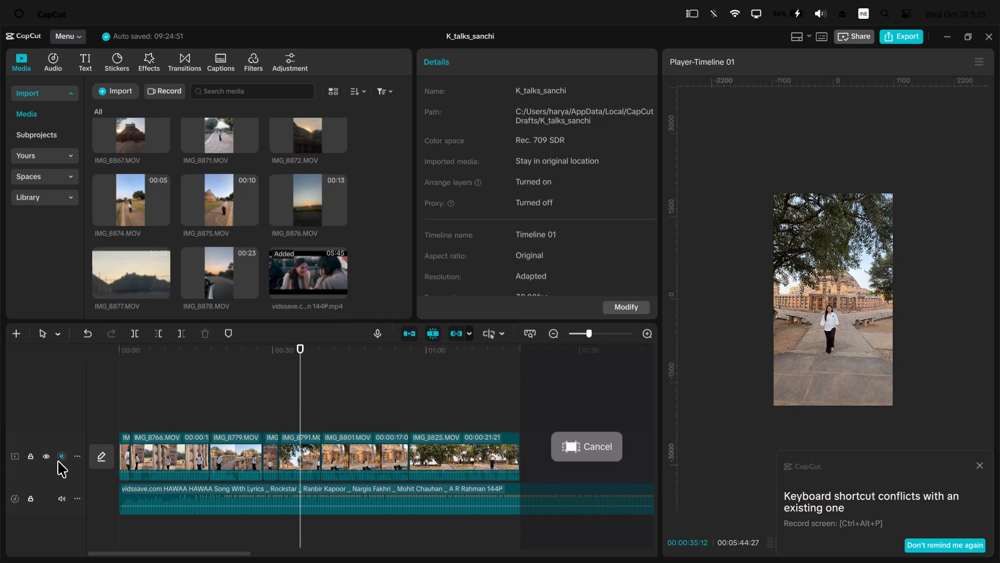
Play the song from about 00:35 and trim off the part of its audio before 00:00:47:16.
key("space")
scroll(383, 478, "up", 5, "ctrl")
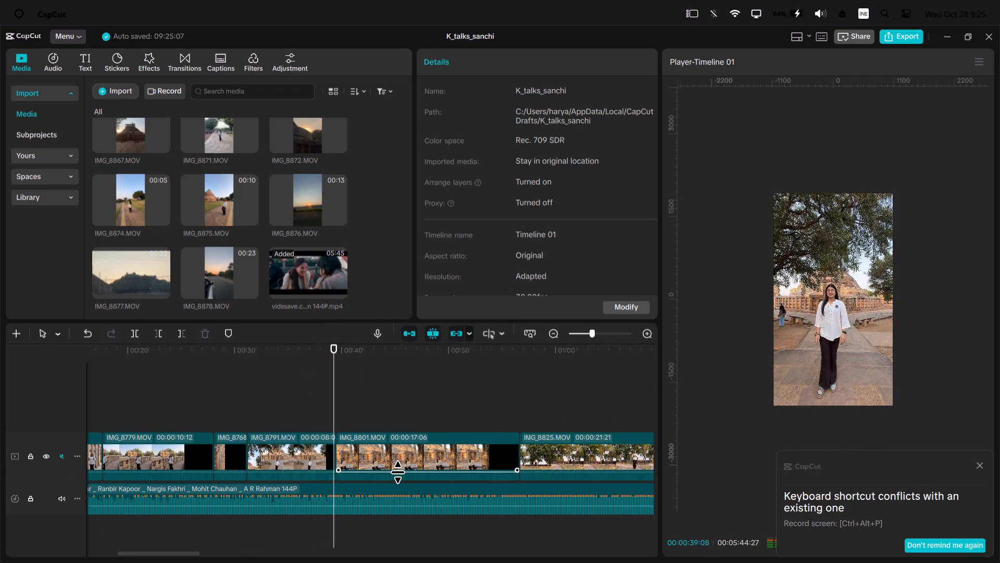
scroll(400, 472, "down", 1, "ctrl")
scroll(400, 472, "up", 1, "ctrl")
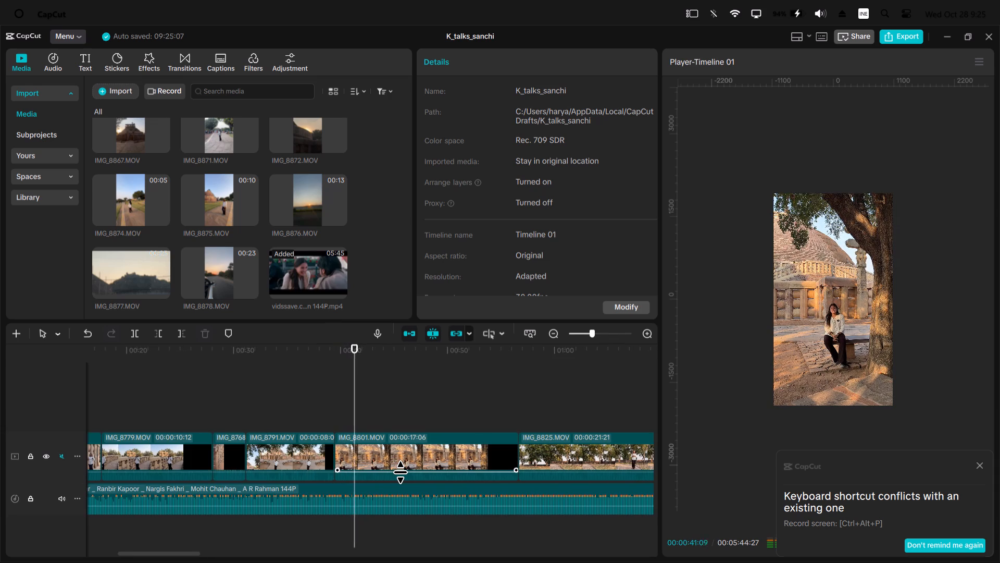
scroll(400, 472, "down", 1, "alt")
scroll(400, 472, "up", 4, "ctrl")
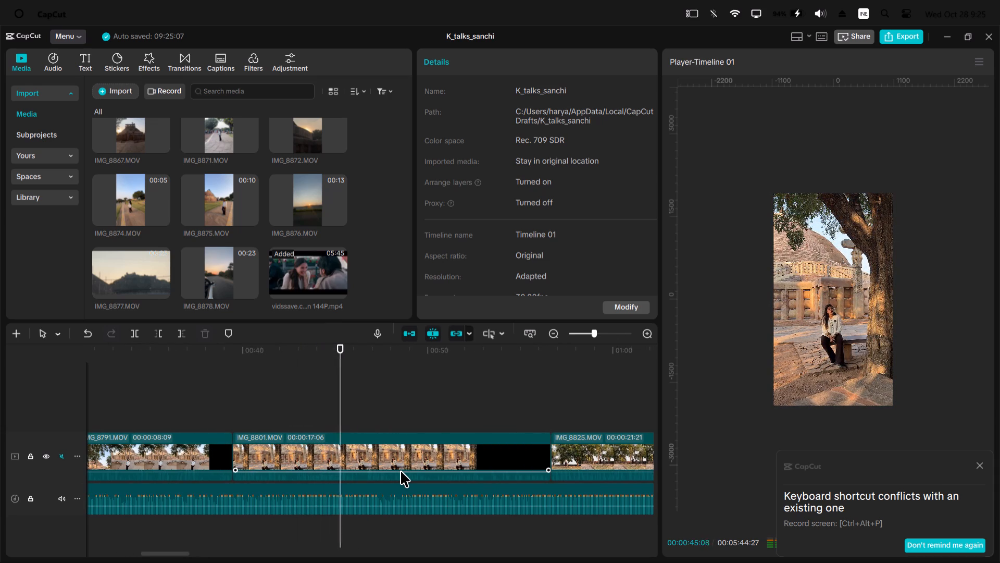
scroll(401, 471, "down", 1, "alt")
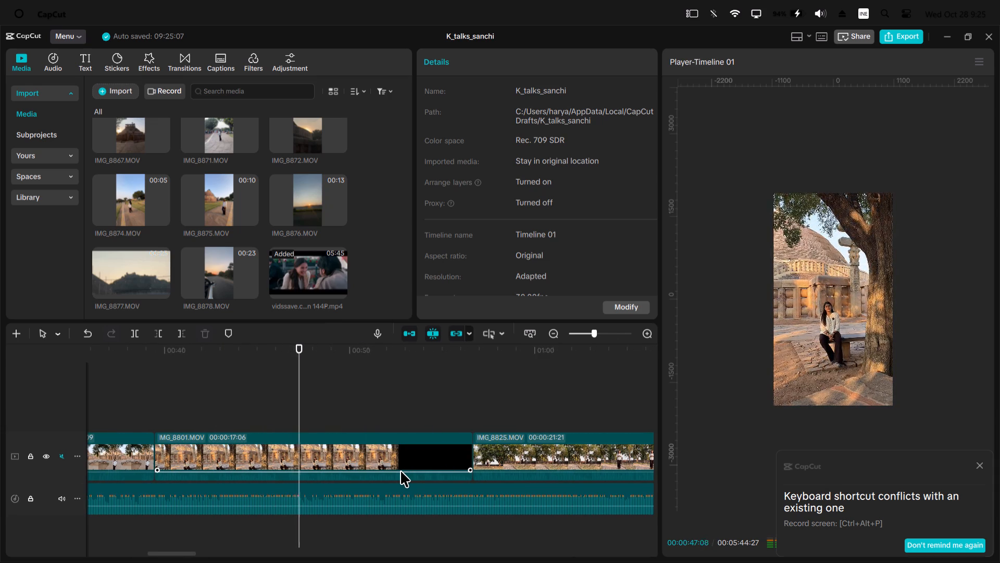
key("space")
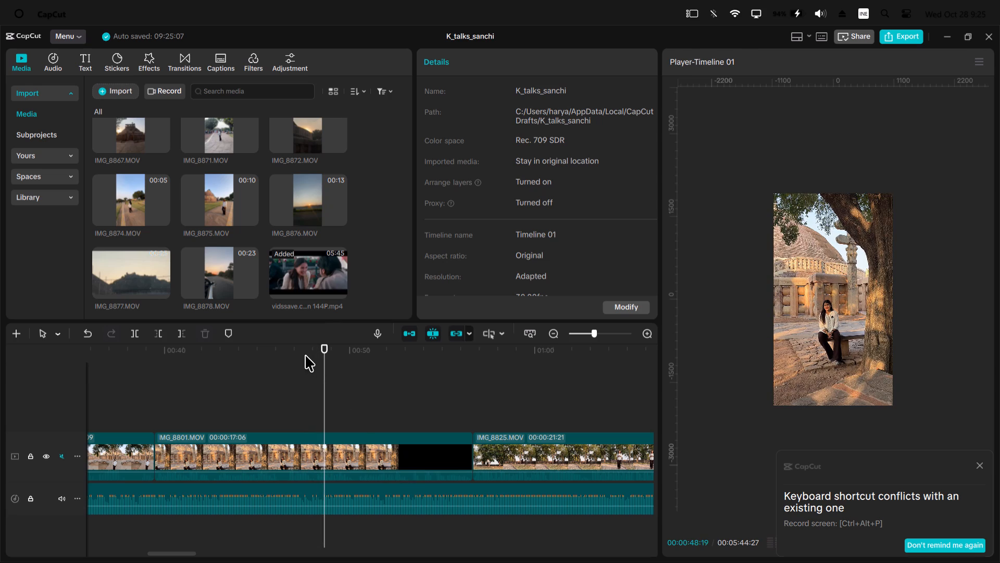
left_click(298, 354)
key("space")
key("space")
left_click(305, 355)
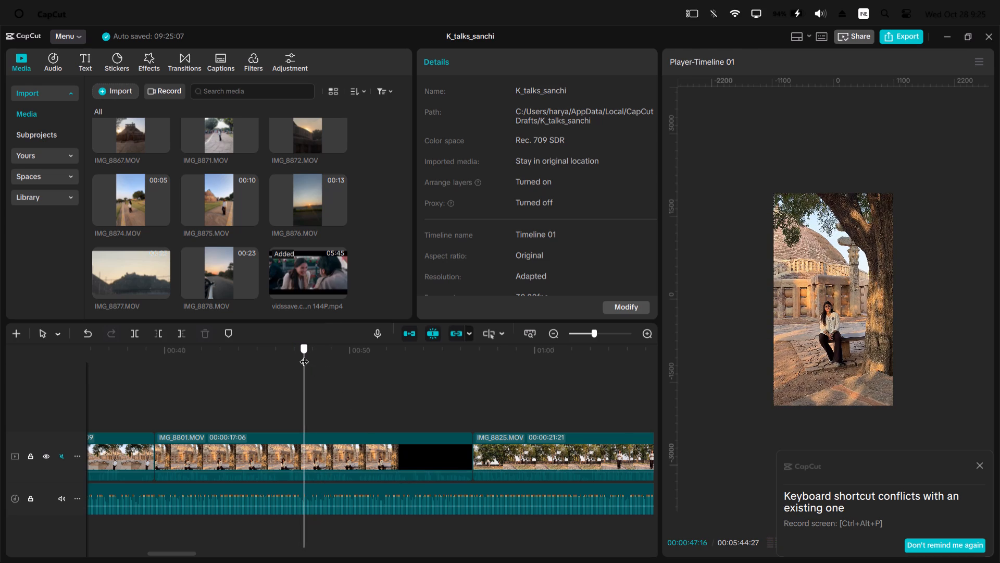
left_click(334, 489)
key("q")
Move the trimmed song audio to the very start of the timeline.
scroll(336, 491, "down", 9, "ctrl")
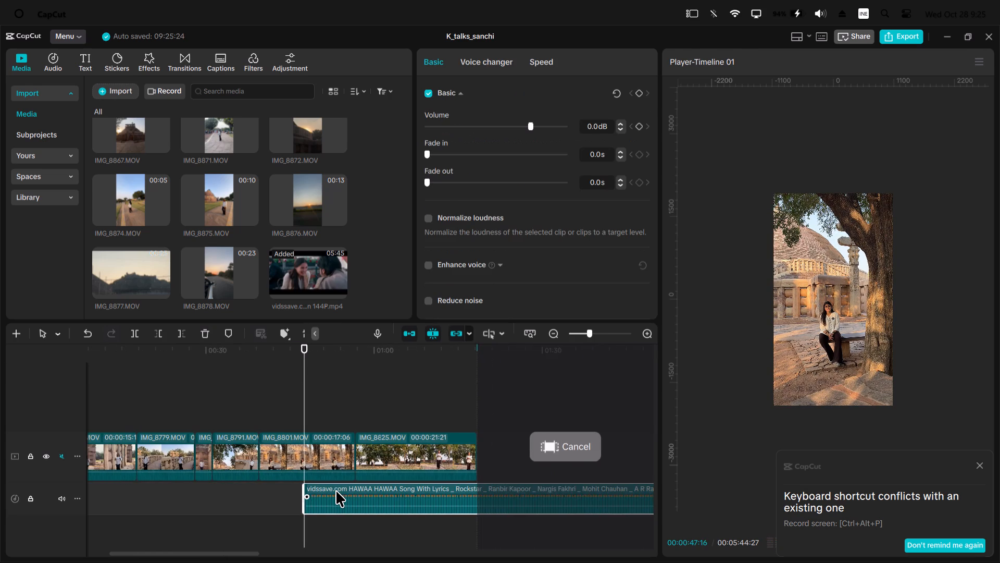
left_click_drag(337, 491, 0, 471)
left_click(0, 471)
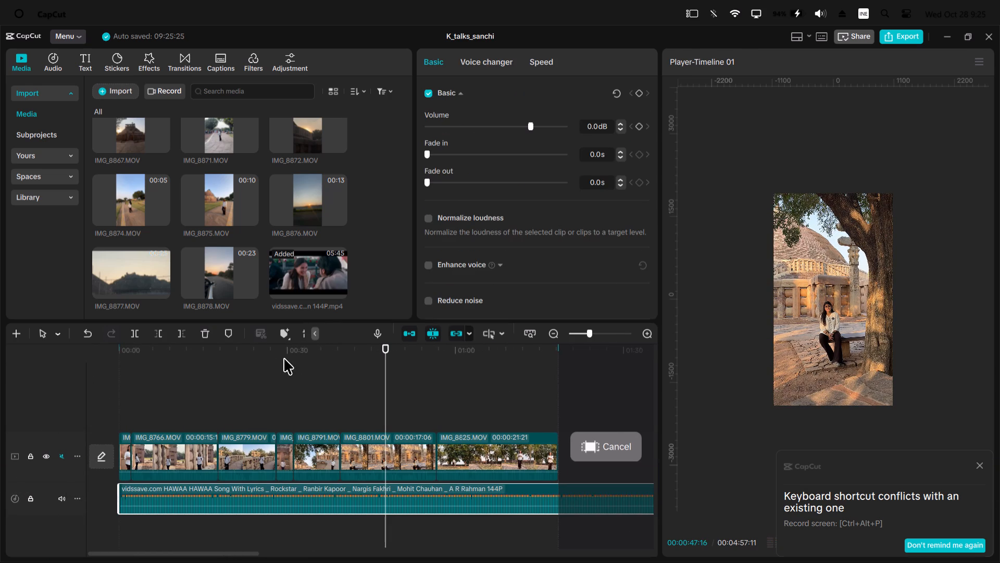
Play the timeline from the start to check the song against the first clips, stopping at about 00:00:06:29.
left_click_drag(279, 357, 0, 324)
key("space")
scroll(235, 429, "up", 11, "ctrl")
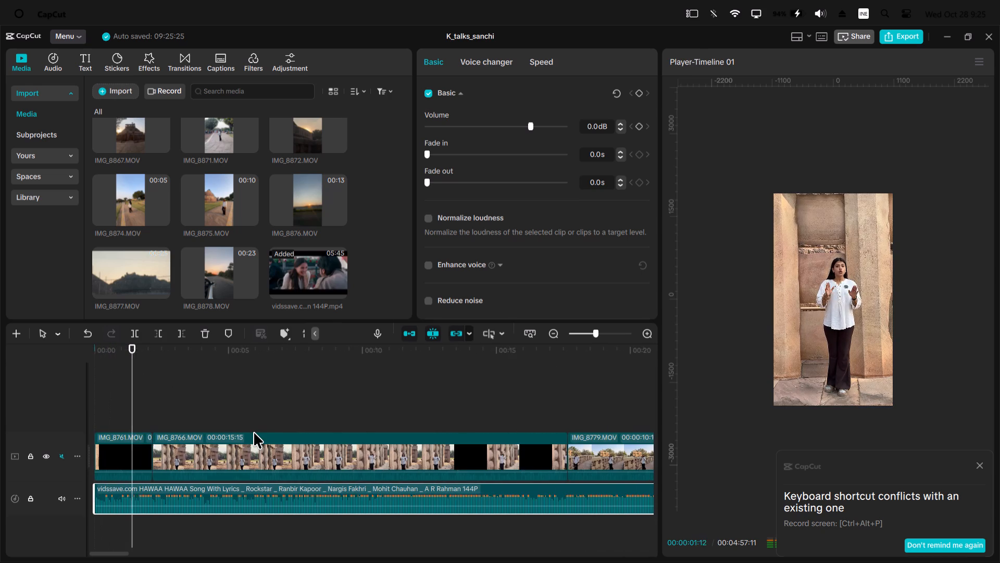
scroll(254, 432, "right", 1)
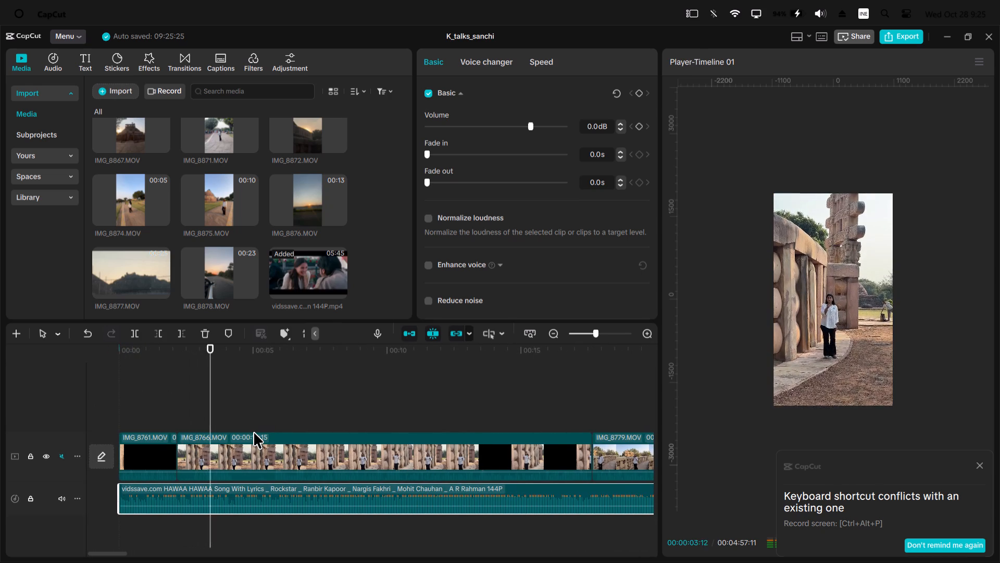
scroll(285, 442, "down", 1, "ctrl")
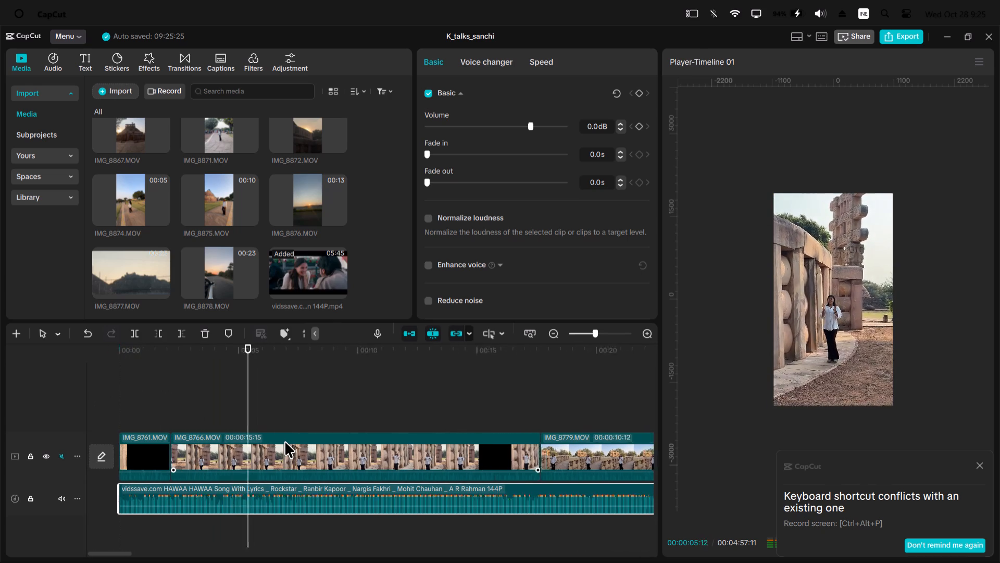
scroll(285, 442, "down", 1, "ctrl")
key("space")
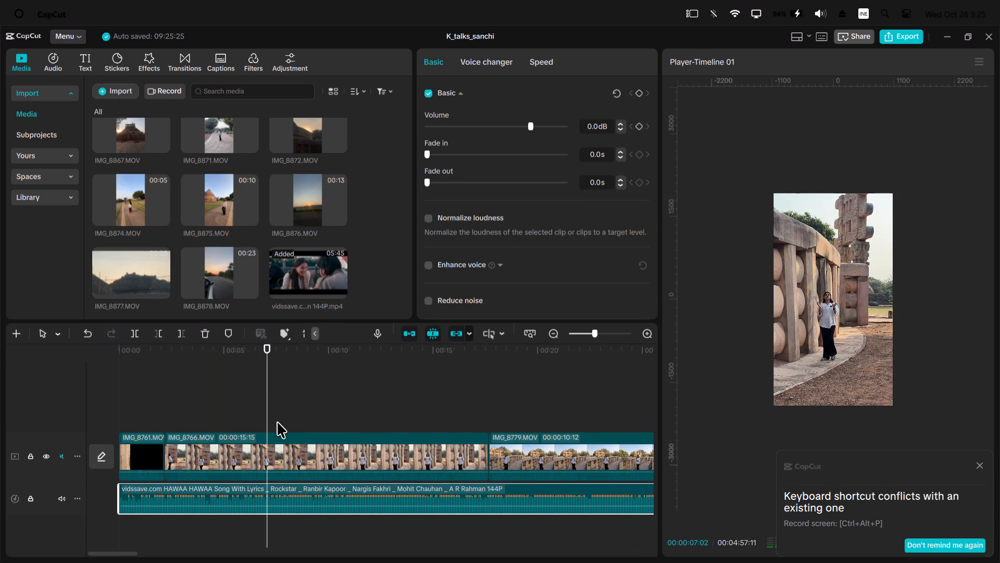
left_click_drag(271, 353, 265, 356)
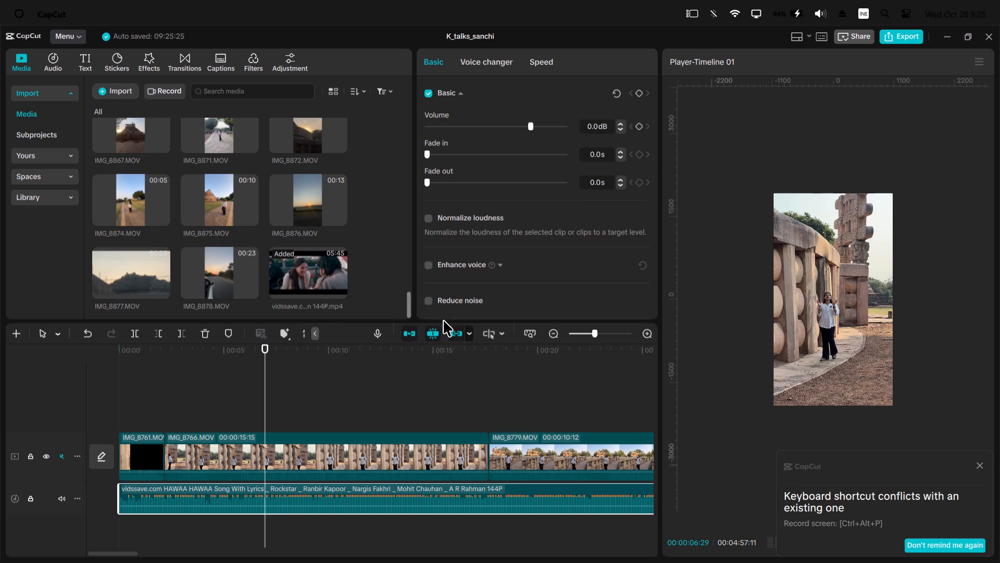
Browse the imported media and preview IMG_8729.MOV and IMG_8734.MOV as possible opening shots.
scroll(238, 182, "up", 7)
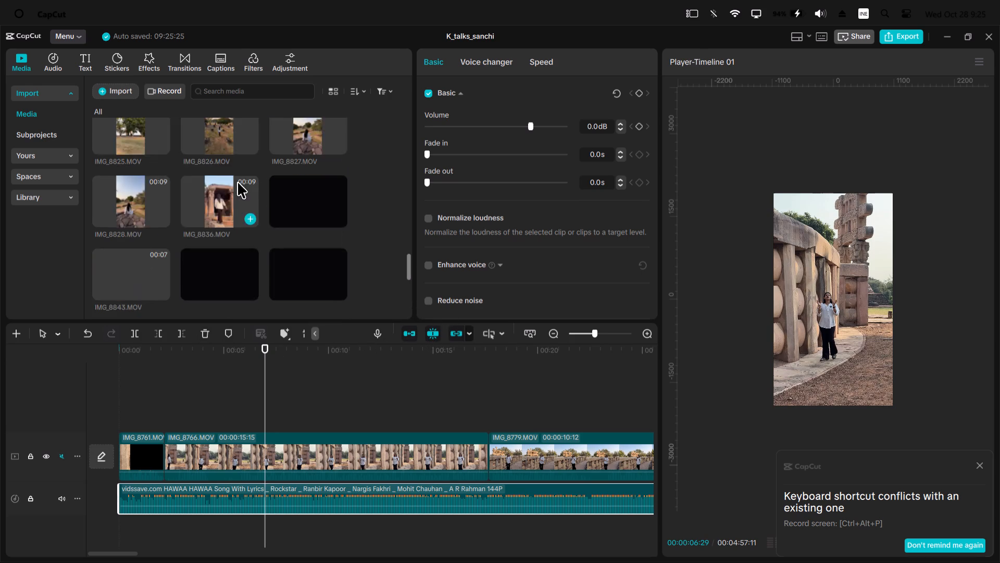
scroll(238, 182, "up", 20)
scroll(238, 182, "up", 13)
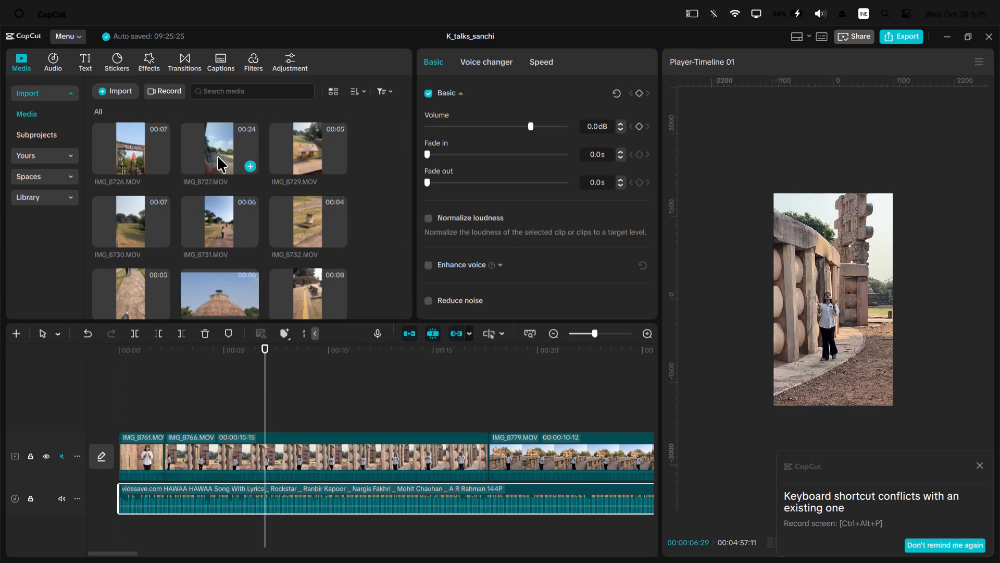
left_click(309, 144)
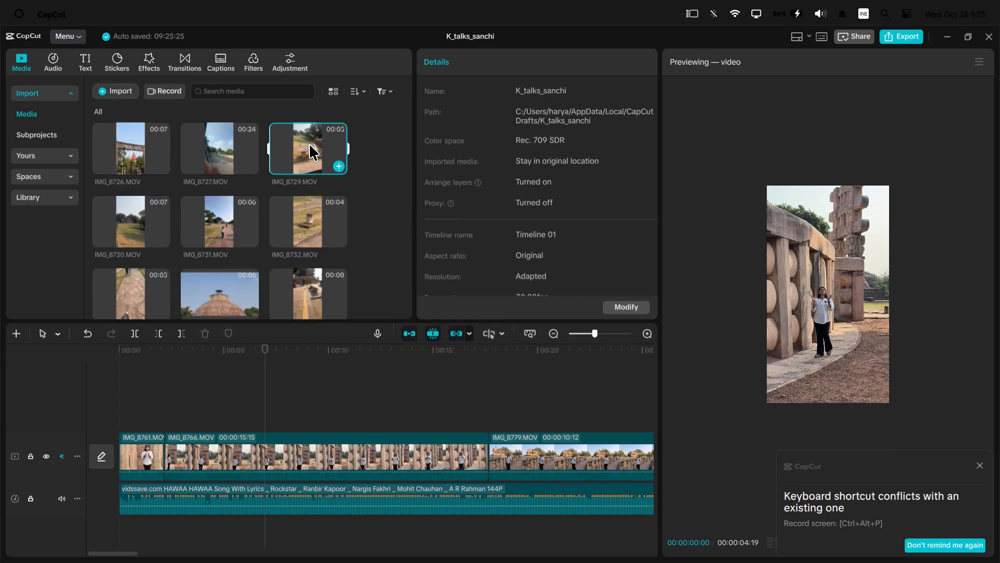
key("space")
scroll(295, 174, "down", 2)
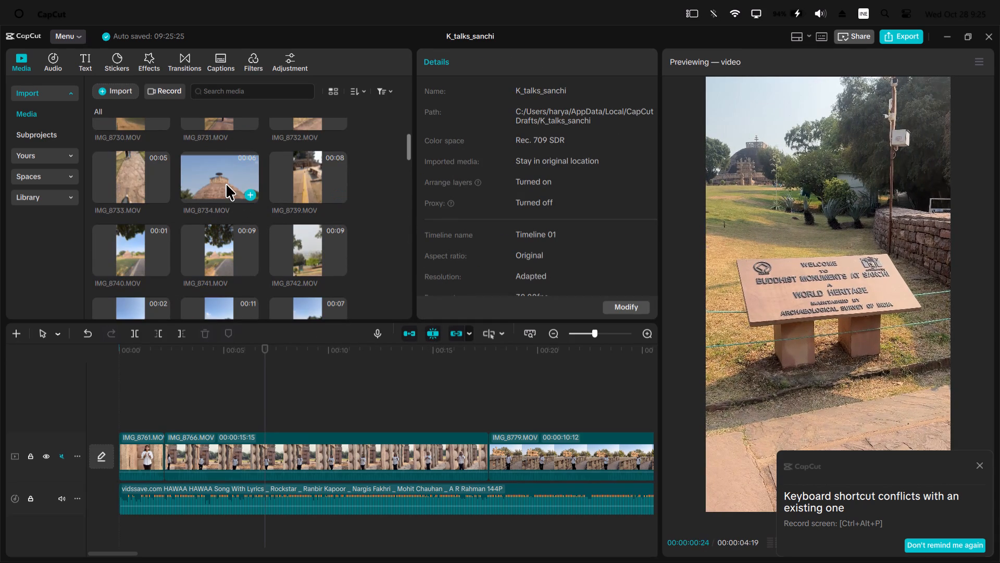
left_click(221, 179)
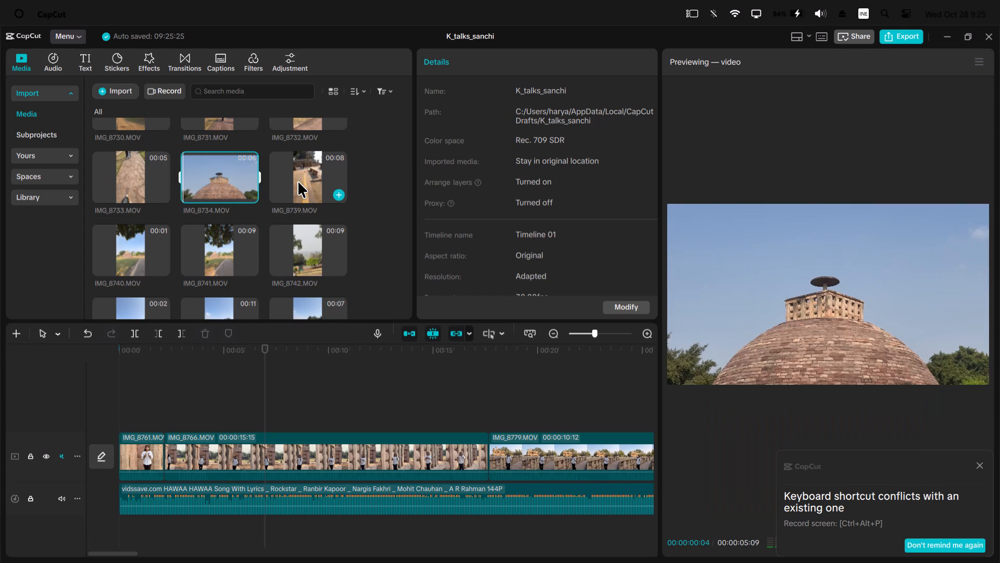
scroll(300, 190, "up", 1)
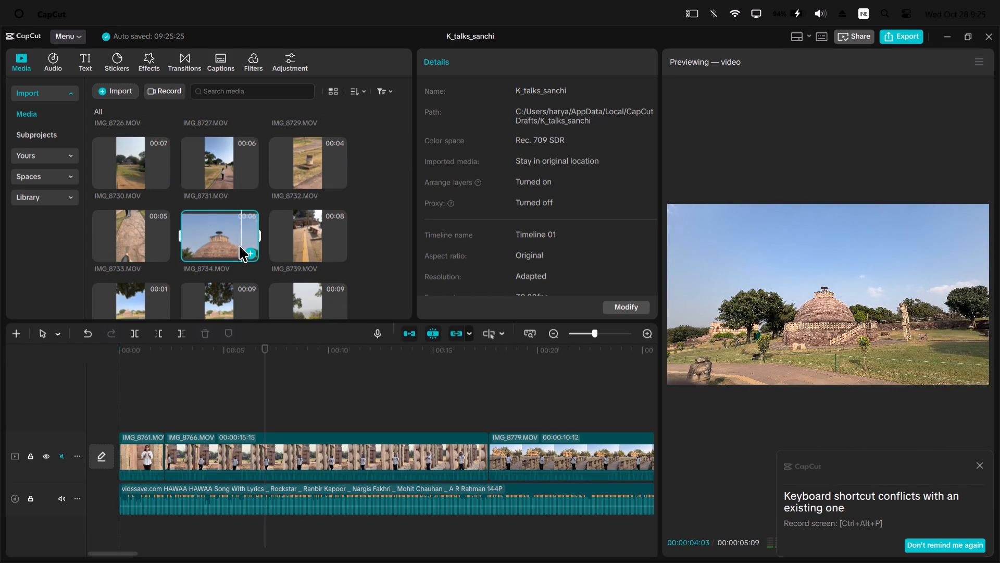
key("space")
left_click(224, 252)
left_click(308, 247, "ctrl")
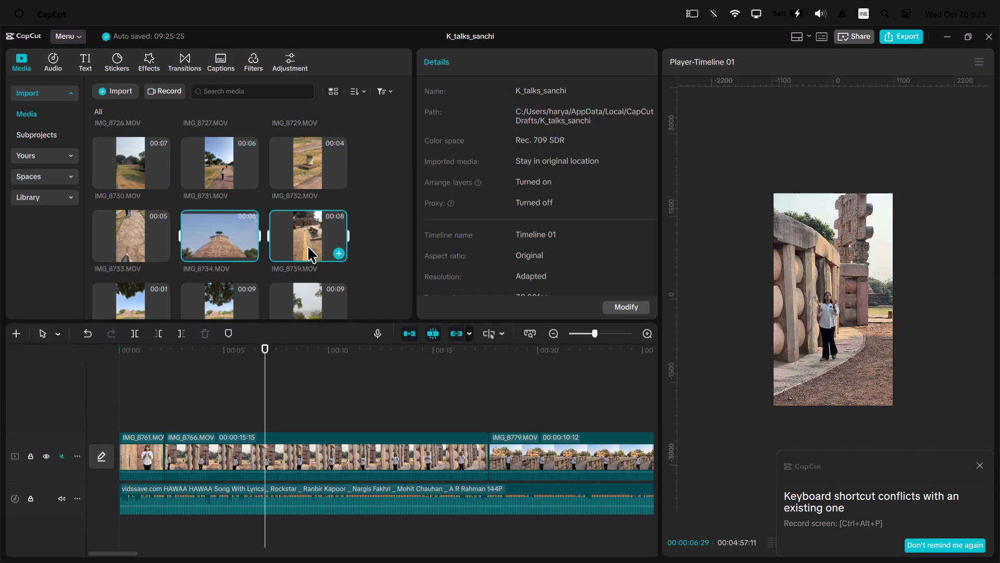
Insert IMG_8734.MOV at the start of the main track, before IMG_8761.MOV, and dismiss the multiple-audio-tracks notice.
left_click(235, 230)
left_click_drag(233, 228, 101, 437)
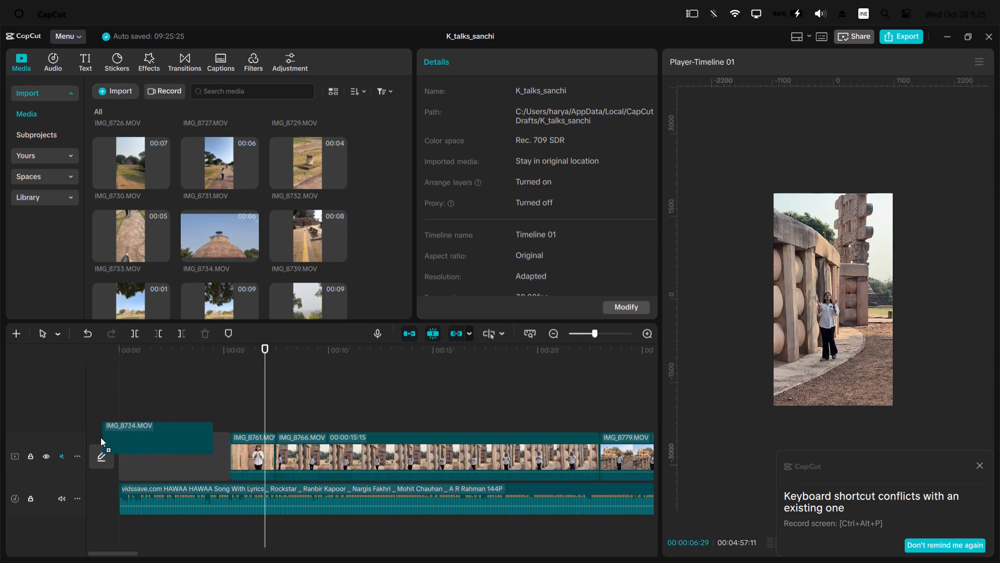
left_click_drag(101, 437, 101, 438)
left_click_drag(141, 354, 21, 344)
key("space")
left_click(556, 328)
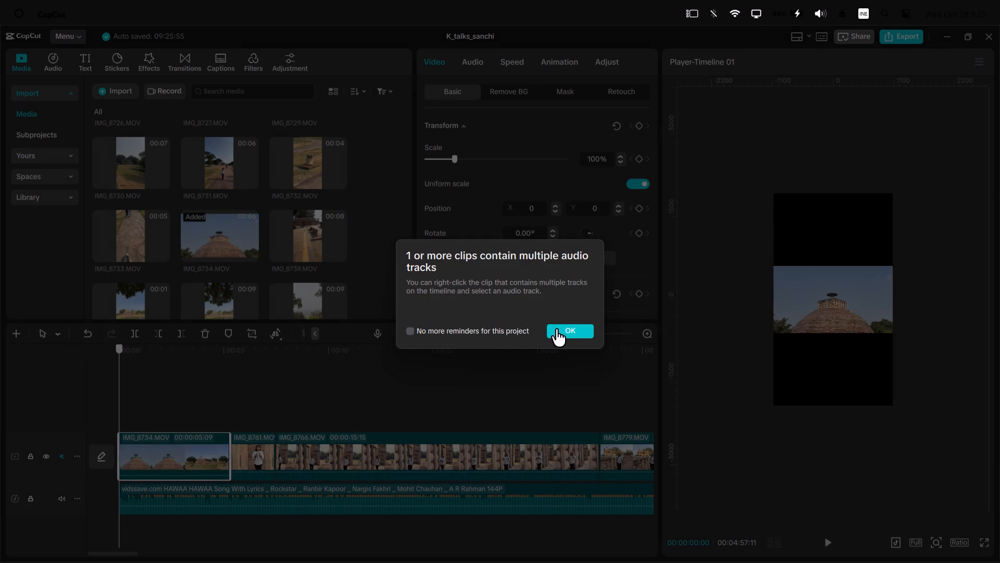
Scale the IMG_8734.MOV clip up to 316% so it fills the vertical frame.
key("space")
key("space")
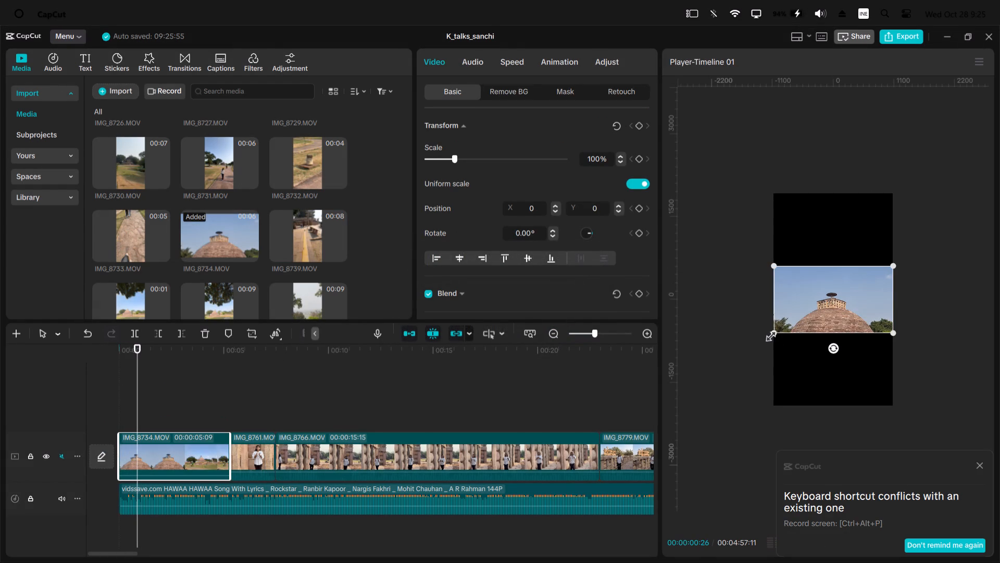
left_click_drag(769, 334, 571, 561)
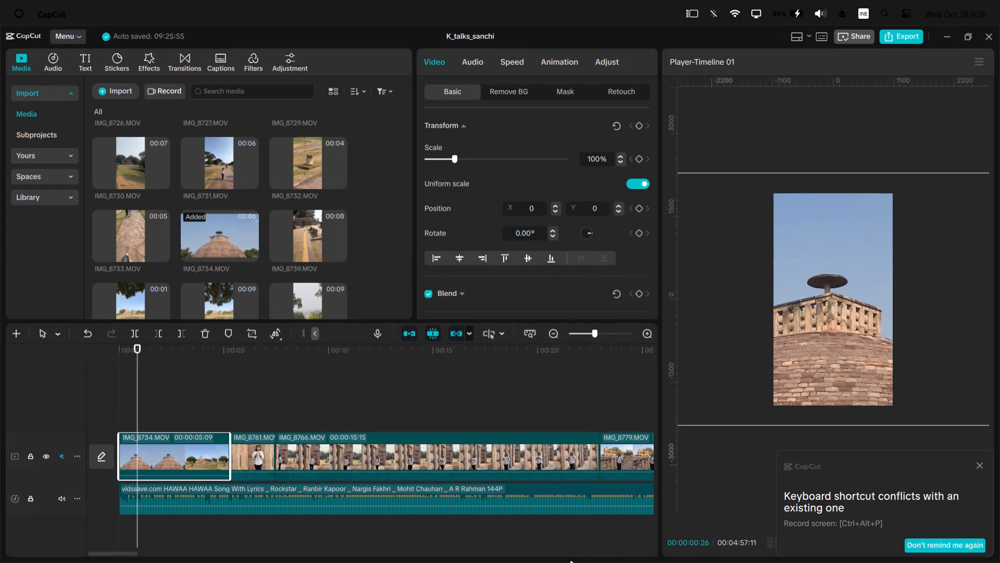
left_click_drag(571, 561, 622, 518)
Play the enlarged opening clip IMG_8734.MOV to check its framing and timing with the song.
key("space")
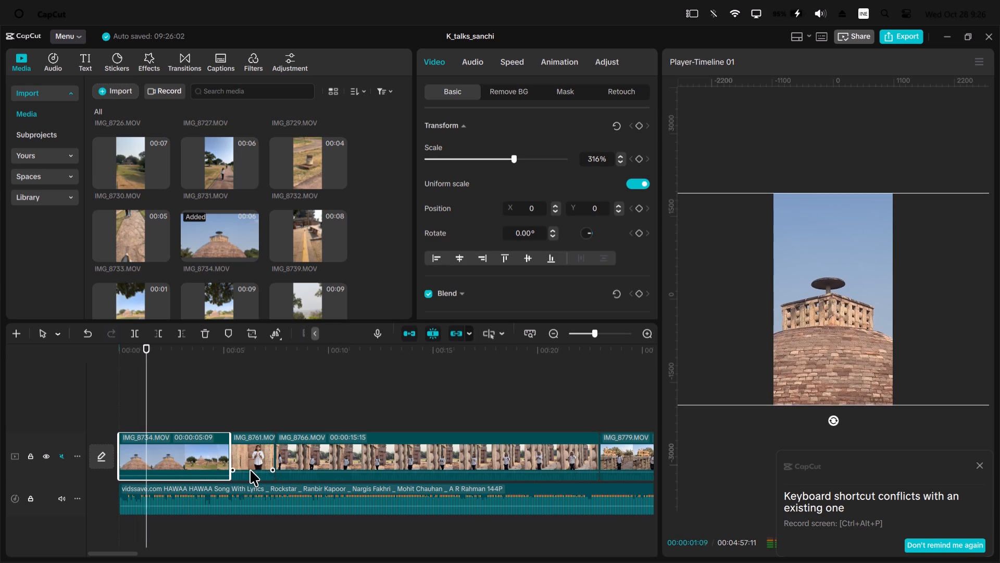
key("space")
key("space")
key("space")
key("space")
key("space")
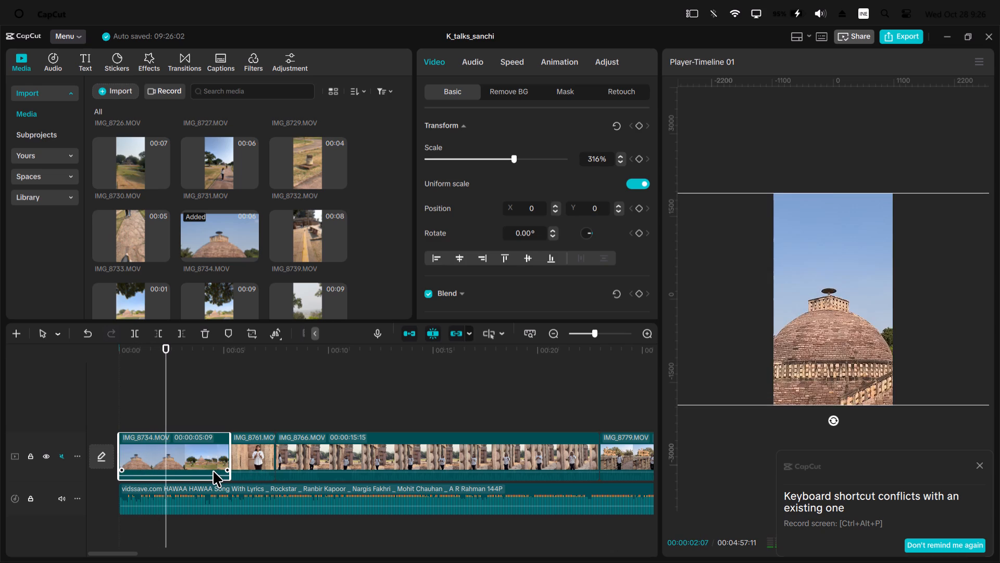
key("space")
key("space")
Replay from the start to find the cut point and trim off the end of IMG_8734.MOV after 00:00:03:21.
left_click_drag(156, 365, 91, 345)
left_click_drag(144, 348, 97, 346)
key("space")
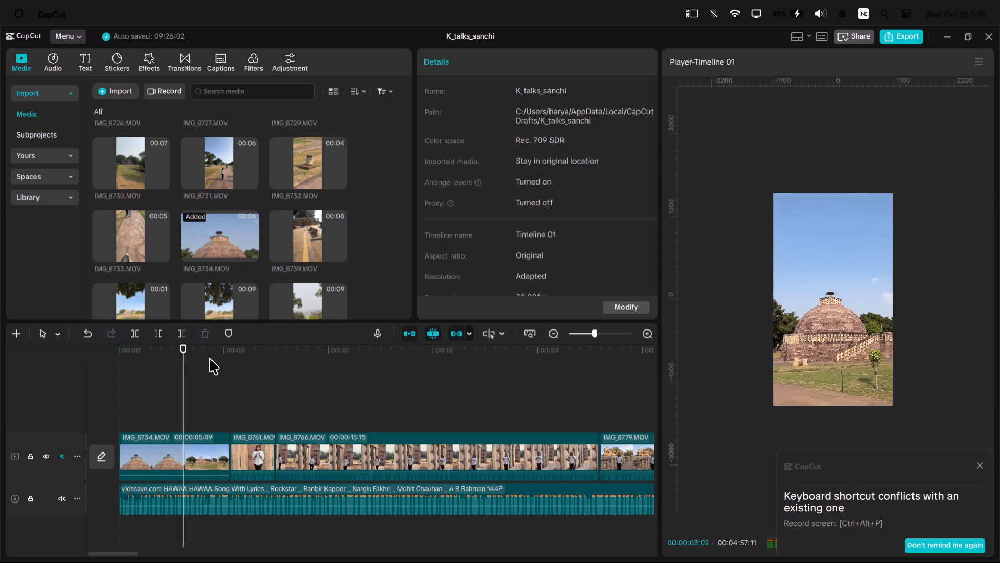
key("space")
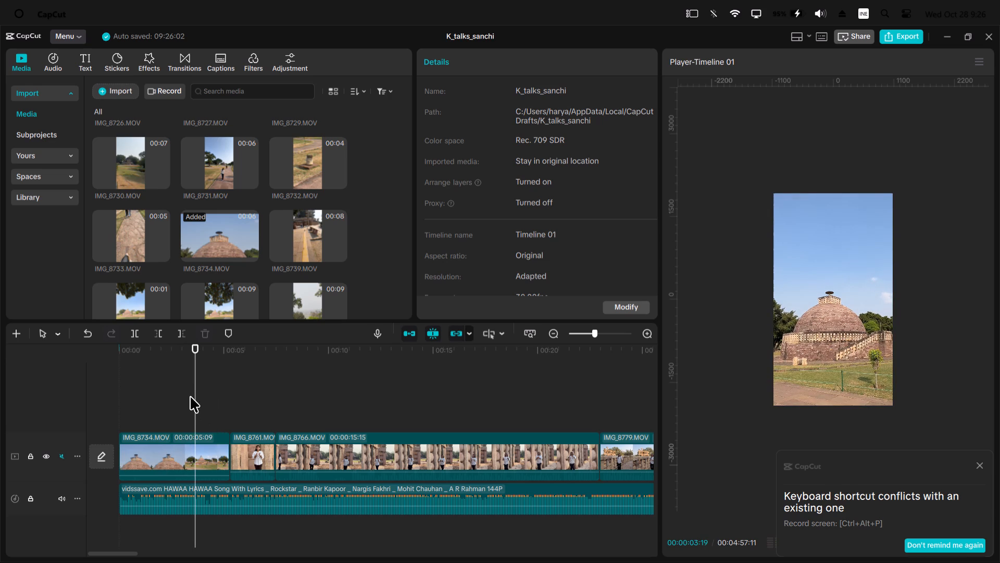
key("space")
key("space")
left_click_drag(197, 357, 193, 362)
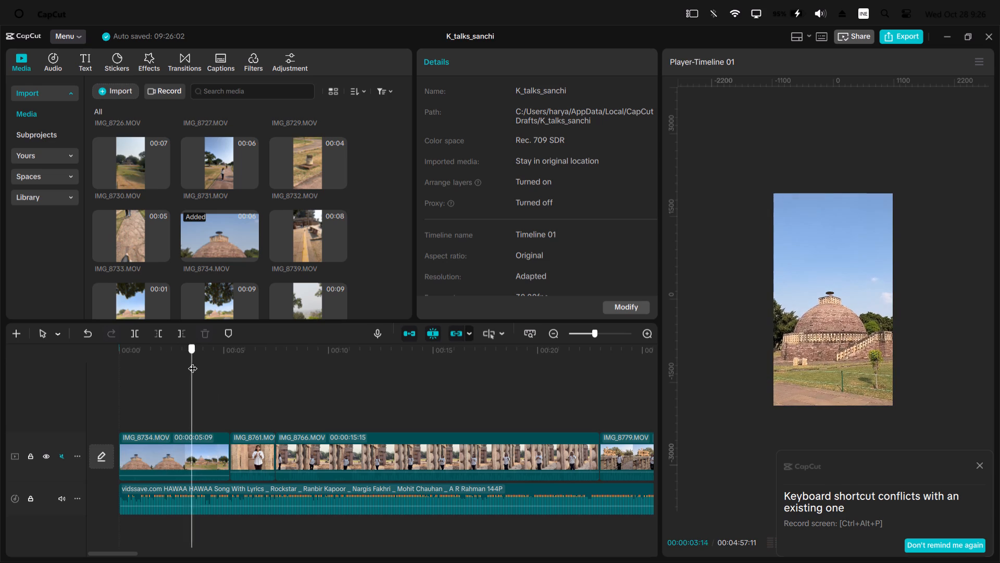
left_click_drag(193, 362, 196, 365)
left_click(202, 452)
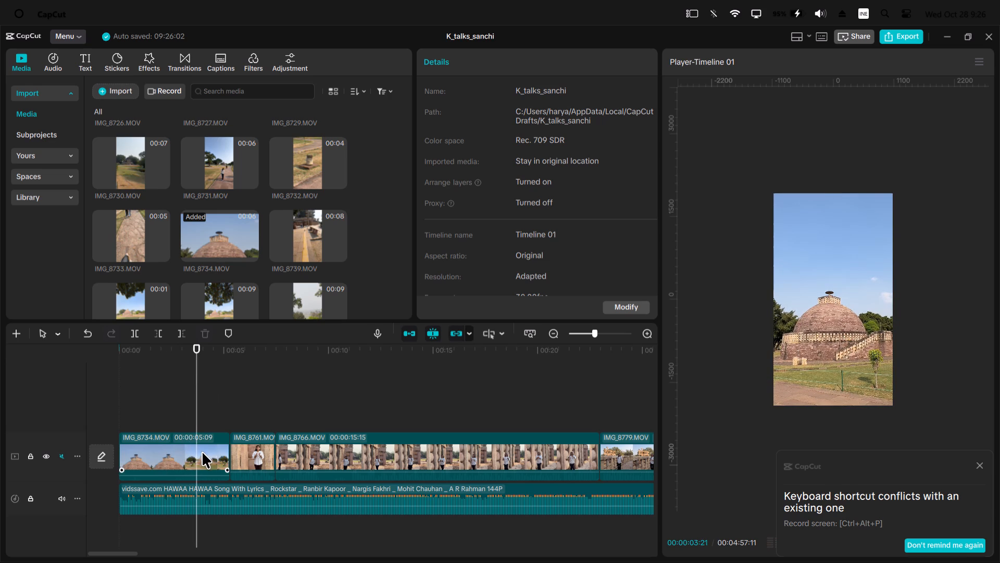
key("w")
Preview IMG_8730.MOV, IMG_8731.MOV, IMG_8732.MOV, IMG_8740.MOV and IMG_8741.MOV to choose another opening clip.
left_click(140, 169)
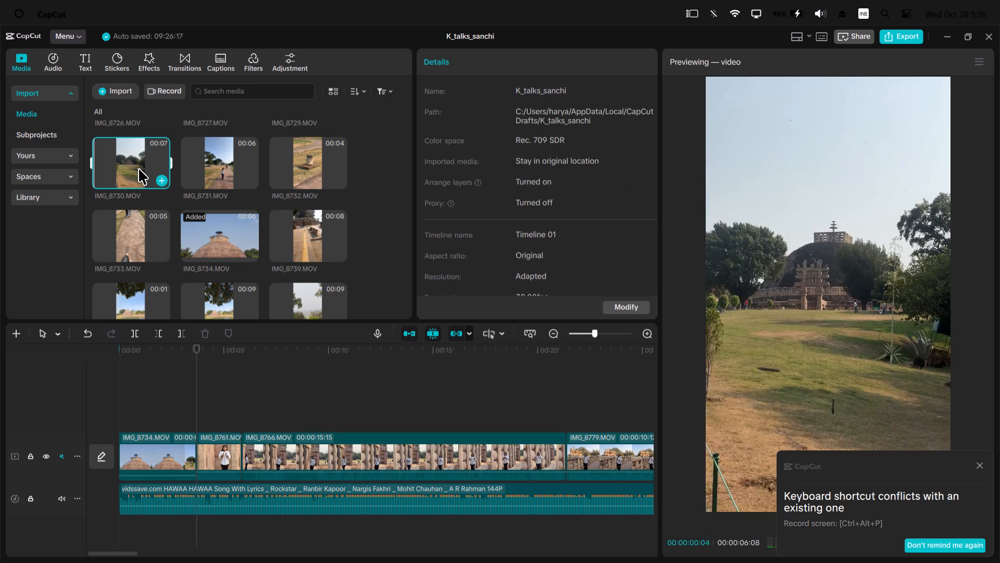
left_click(215, 159)
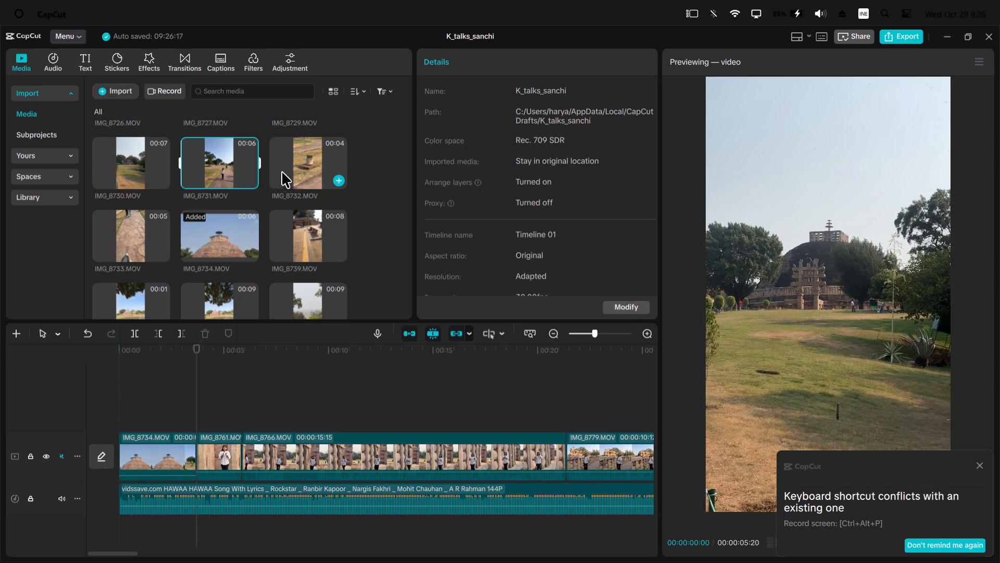
left_click(333, 161)
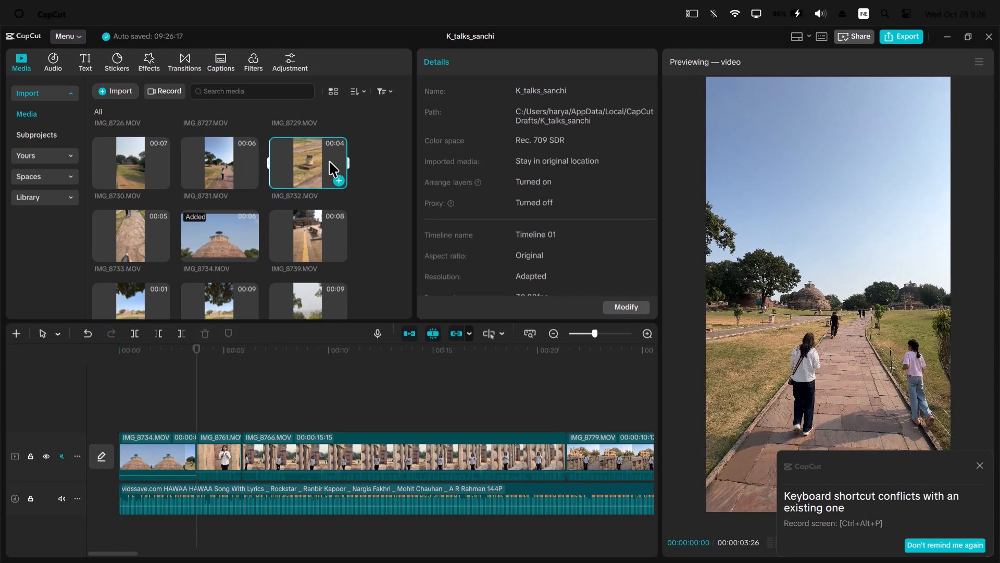
key("space")
scroll(248, 263, "down", 1)
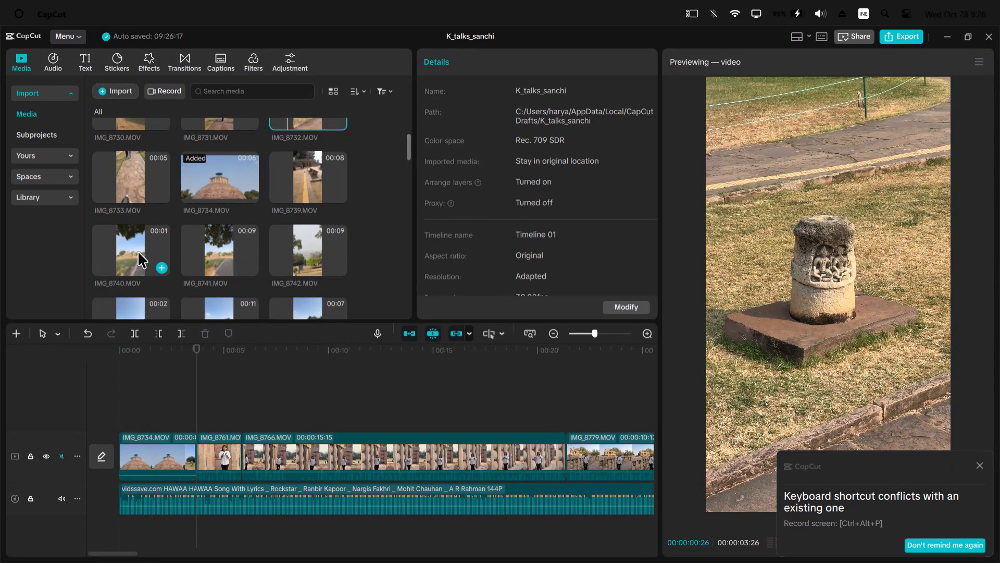
left_click(138, 252)
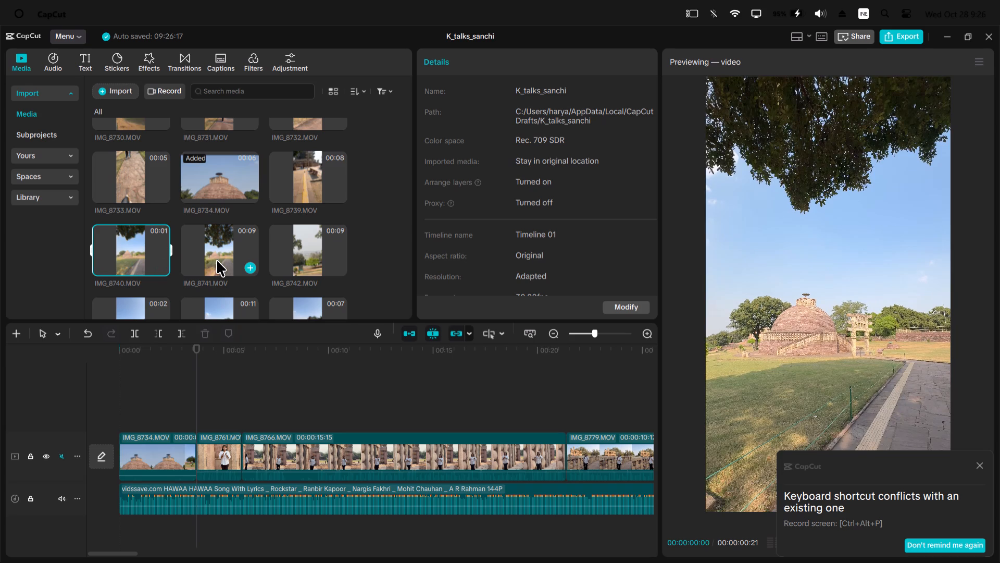
left_click(224, 246)
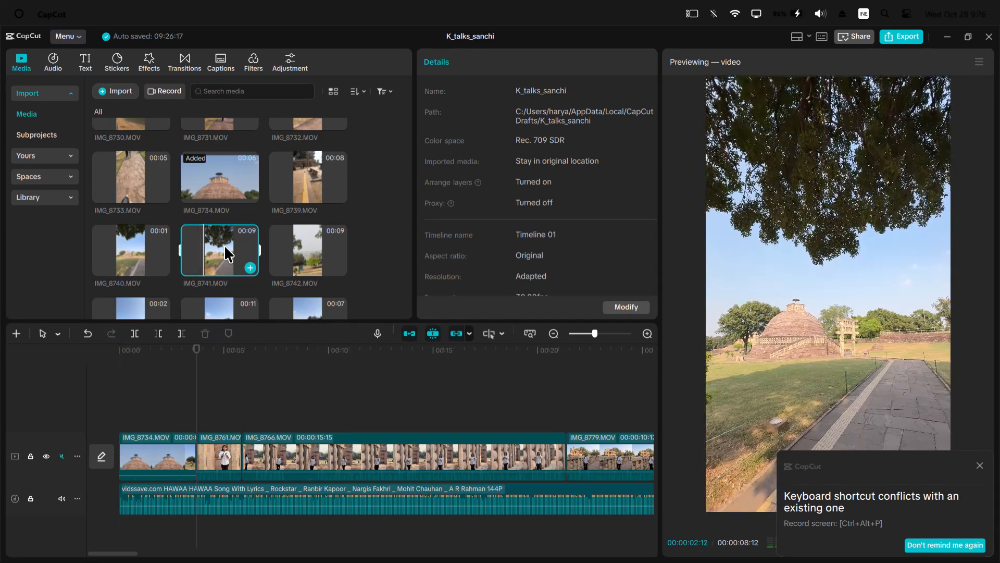
key("space")
Insert IMG_8741.MOV at the start of the main track, before IMG_8734.MOV, and dismiss the multiple-audio-tracks notice.
left_click_drag(198, 246, 107, 453)
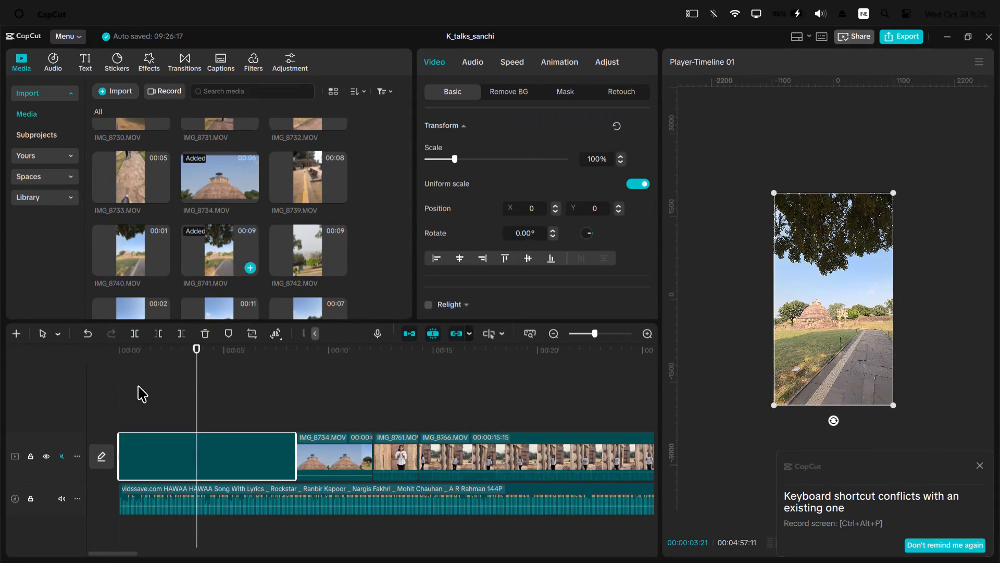
left_click_drag(133, 360, 127, 360)
left_click(582, 324)
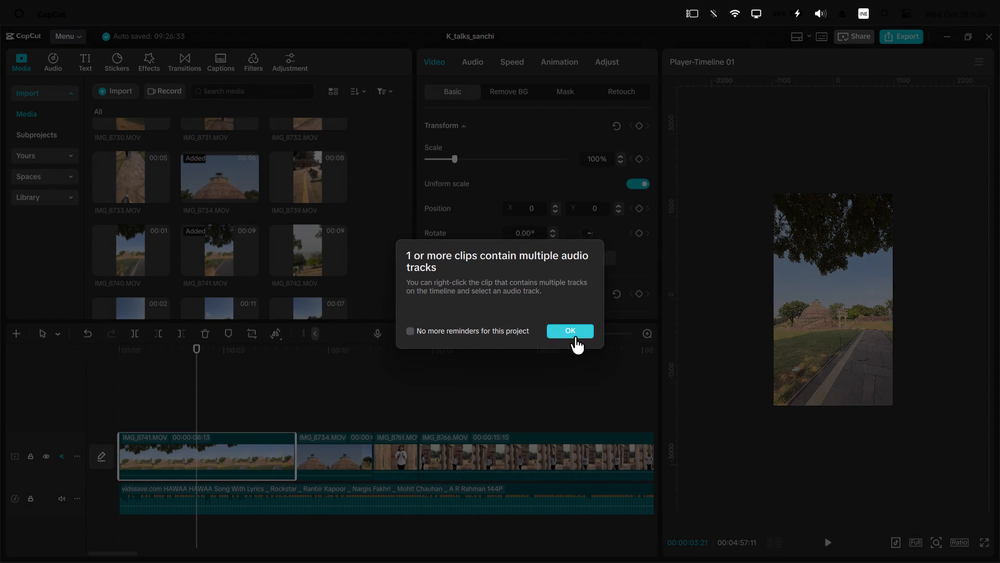
left_click(574, 336)
Trim off the beginning of IMG_8741.MOV so the clip lasts 00:00:07:03.
left_click_drag(142, 354, 144, 356)
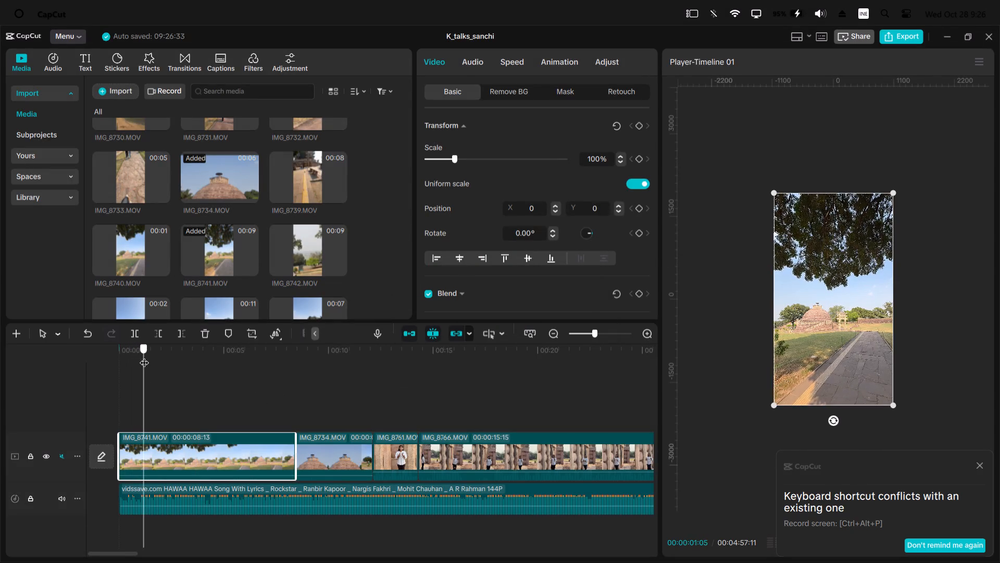
left_click_drag(144, 356, 147, 357)
left_click(181, 447)
type("q")
Play IMG_8741.MOV against the song, trim off its end after about 00:00:02:05, and play across the cut.
key("space")
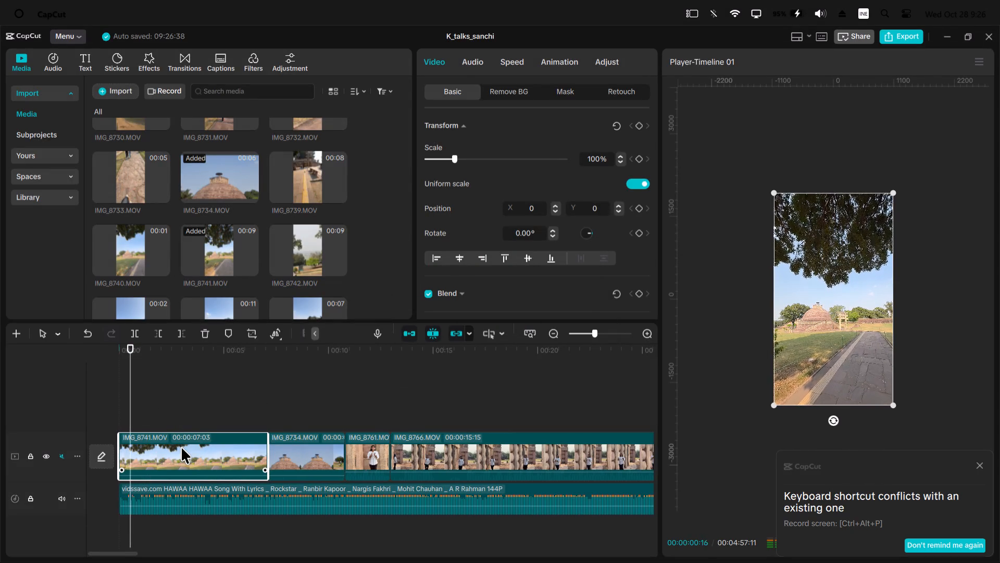
key("space")
key("space")
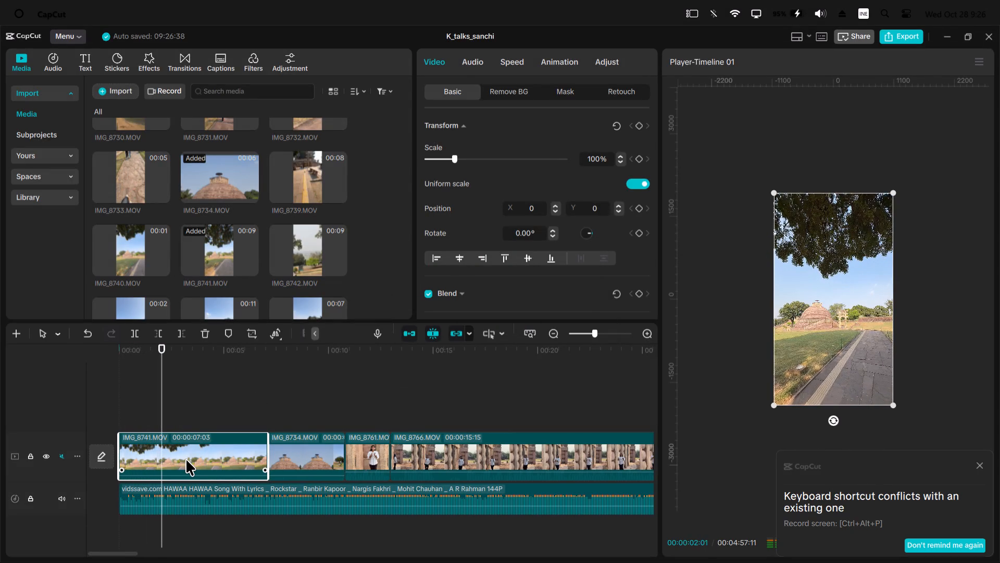
key("space")
left_click(183, 458)
type("w")
key("space")
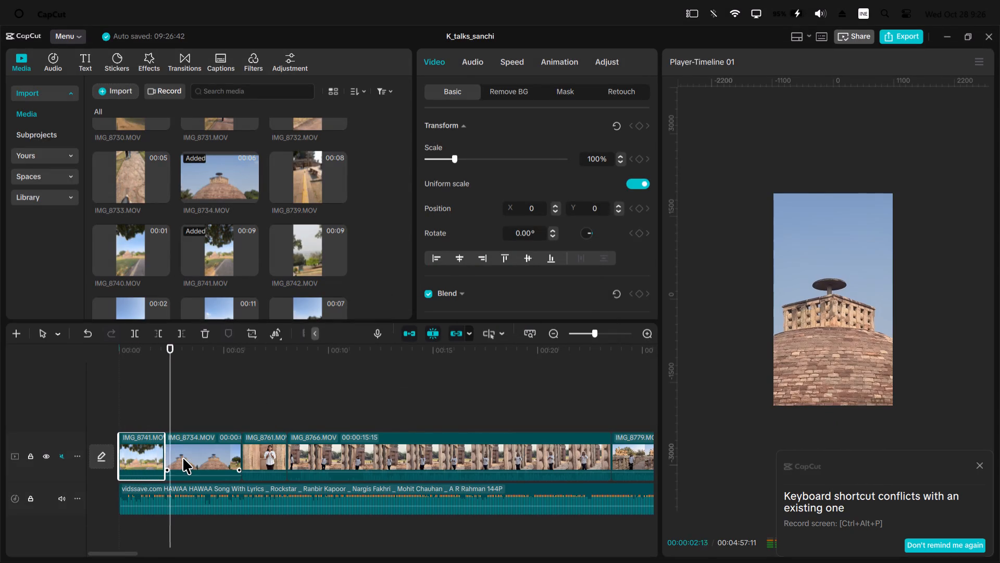
key("space")
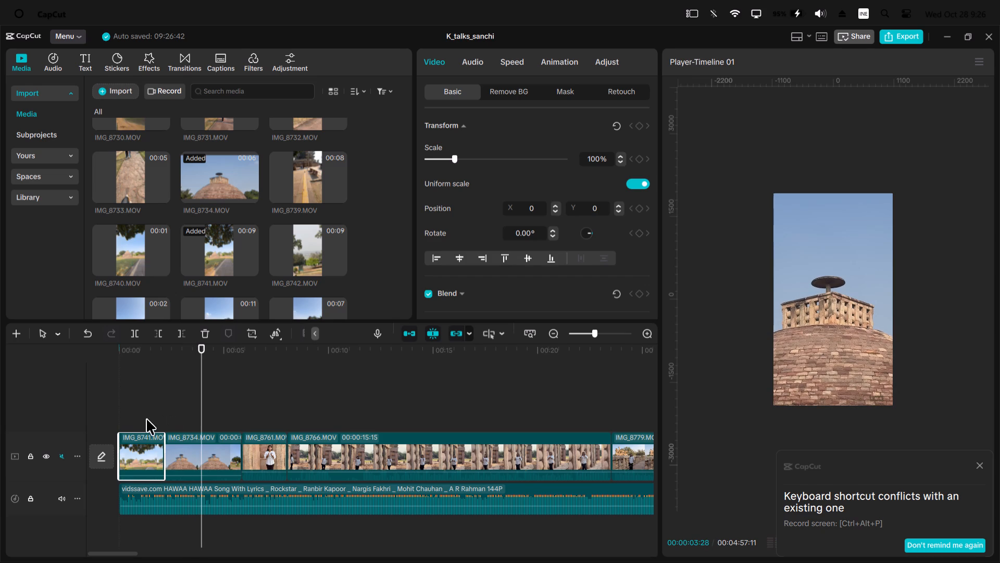
Preview the clips from IMG_8742.MOV to IMG_8752.MOV to choose the second scenic shot.
left_click(306, 232)
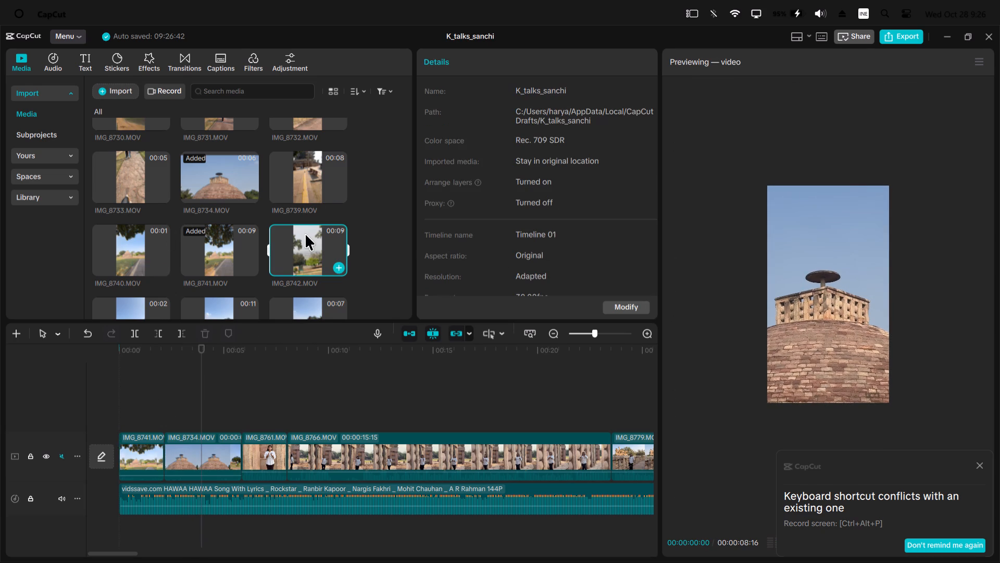
scroll(305, 234, "down", 2)
left_click(211, 204)
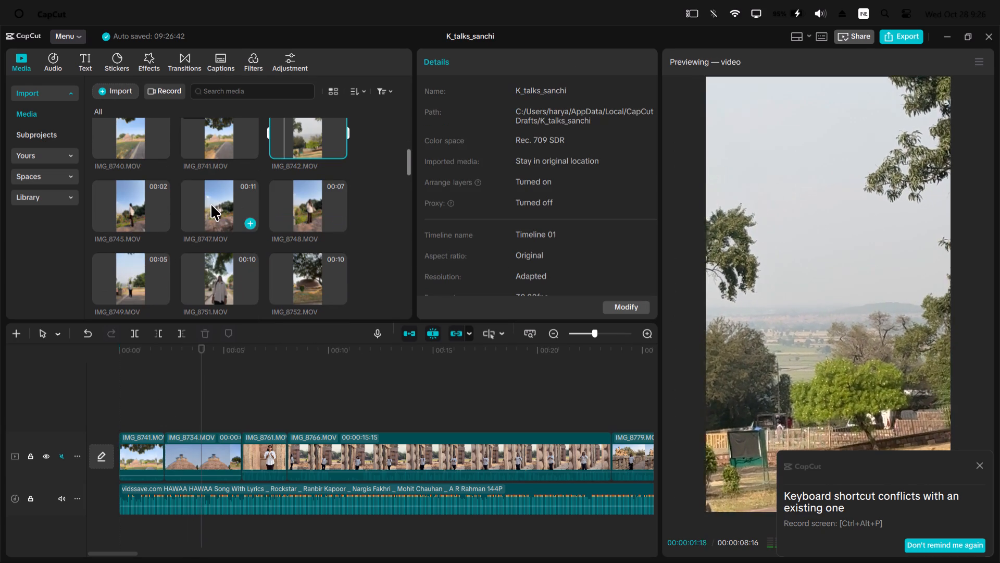
left_click(133, 219)
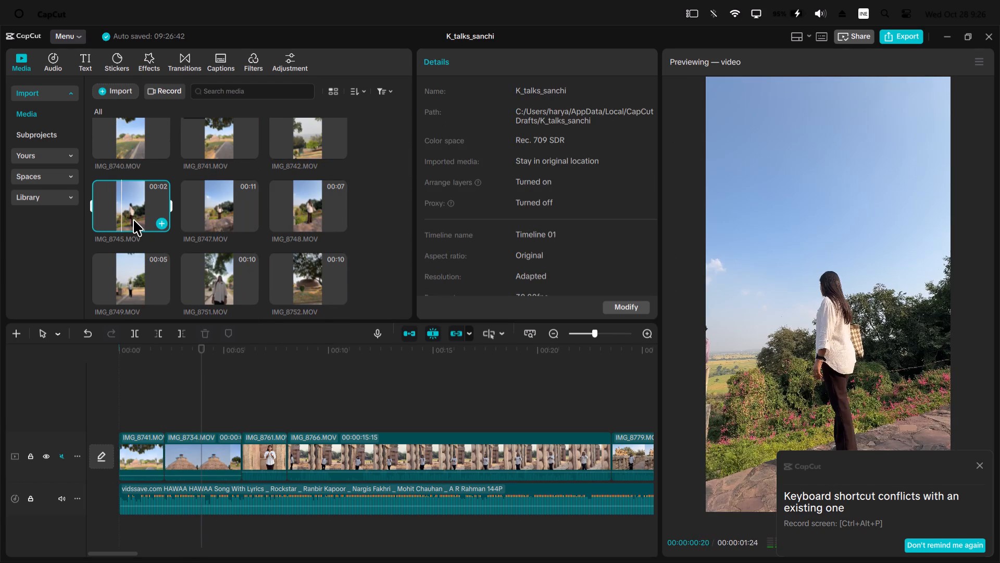
left_click(232, 213)
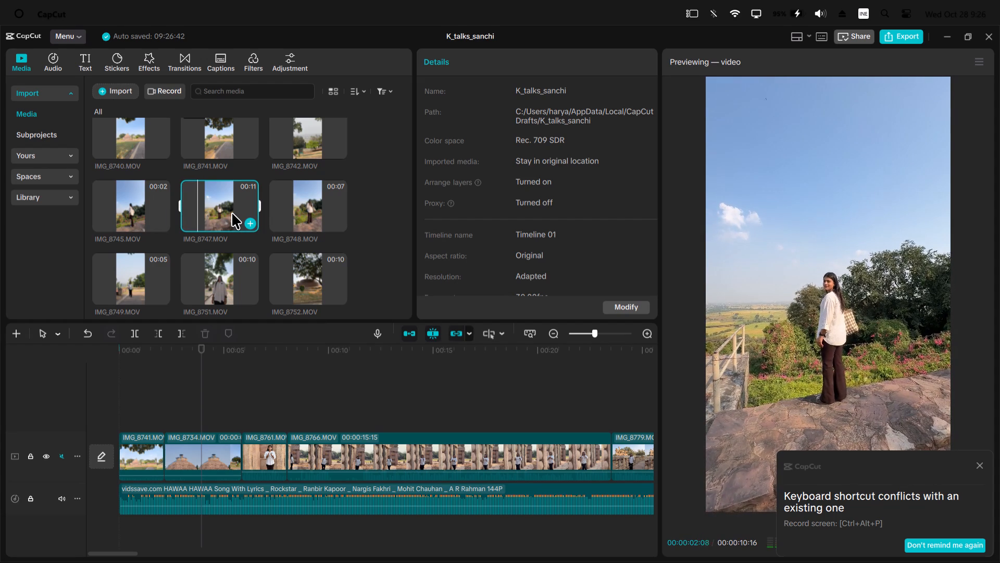
key("space")
left_click(315, 198)
scroll(313, 200, "down", 1)
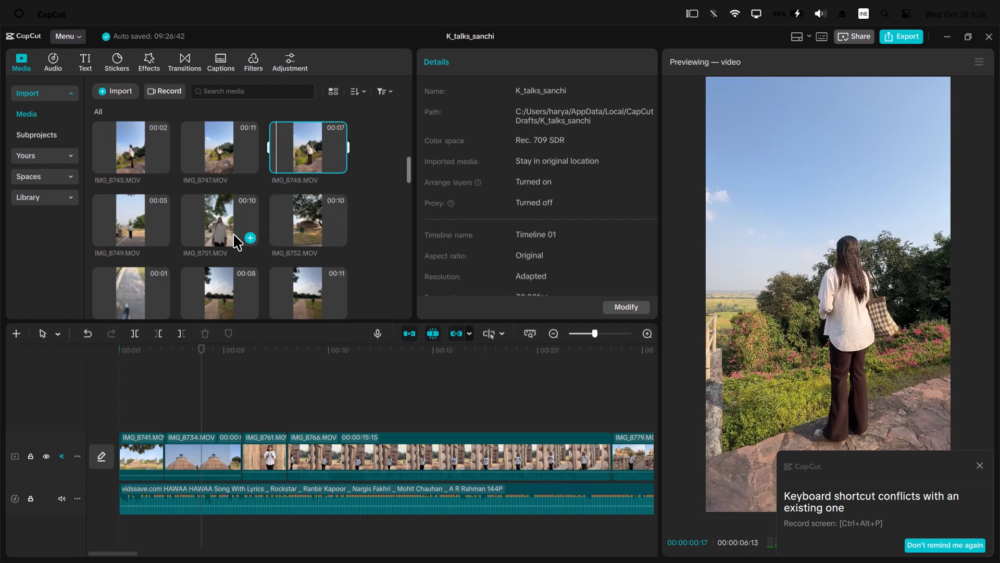
left_click(225, 229)
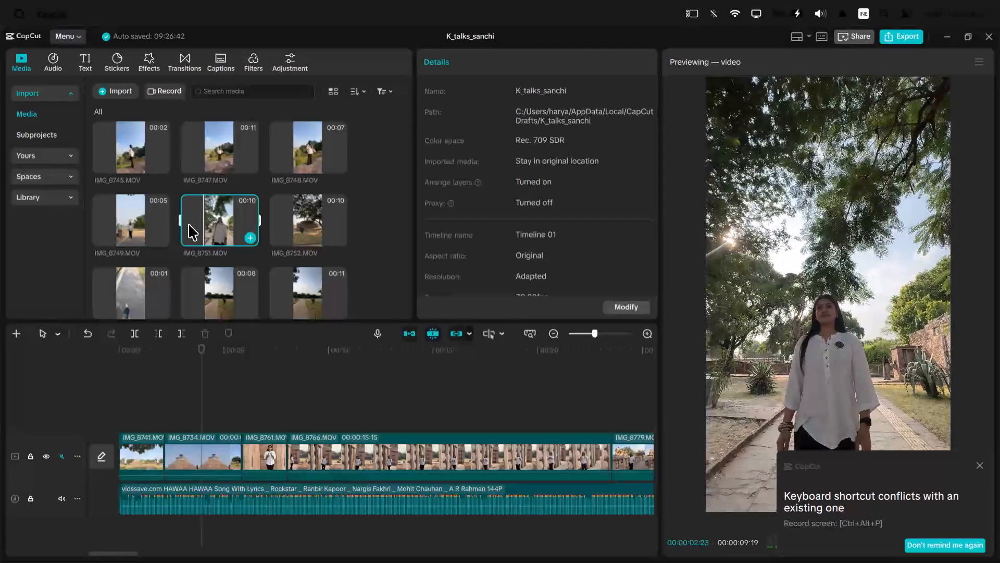
left_click(298, 216)
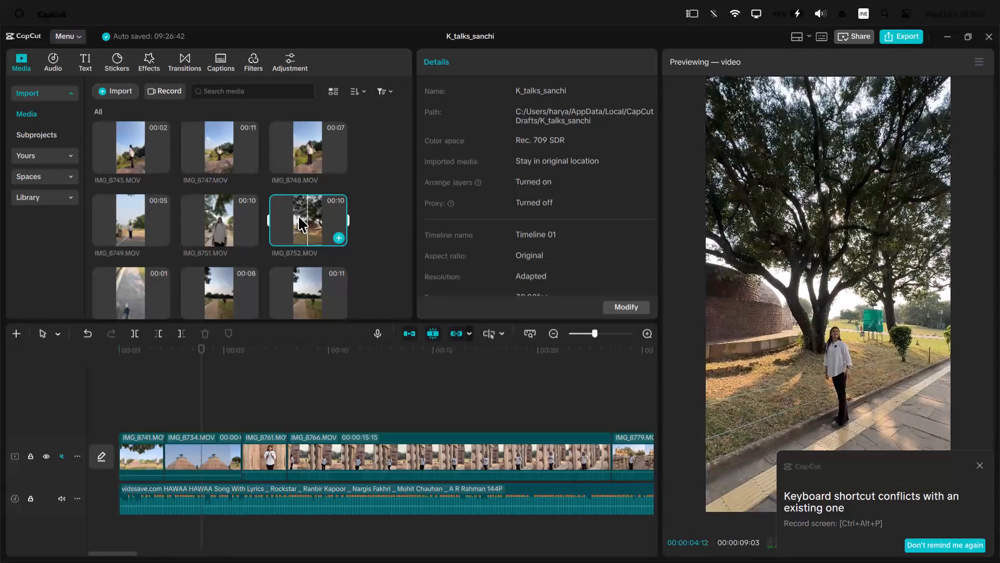
left_click(290, 210)
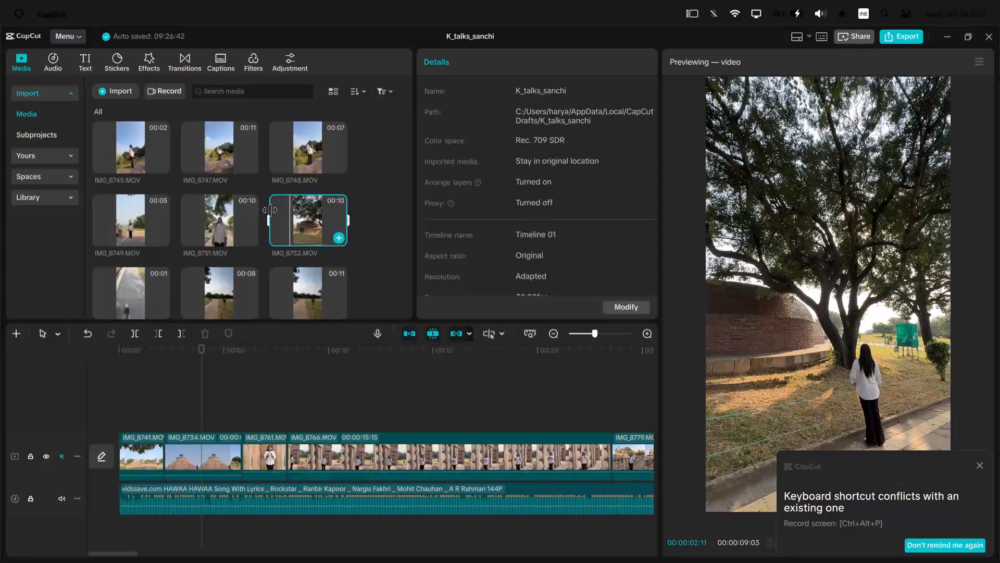
left_click(267, 212)
left_click(144, 216)
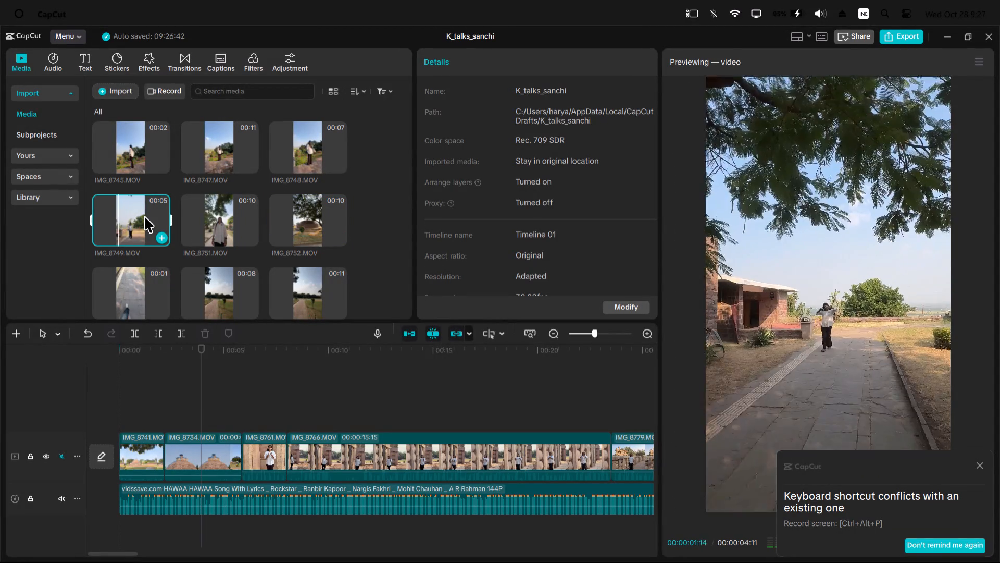
key("space")
Insert IMG_8752.MOV between IMG_8741.MOV and IMG_8734.MOV on the main track and dismiss the multiple-audio-tracks notice.
left_click_drag(314, 216, 241, 401)
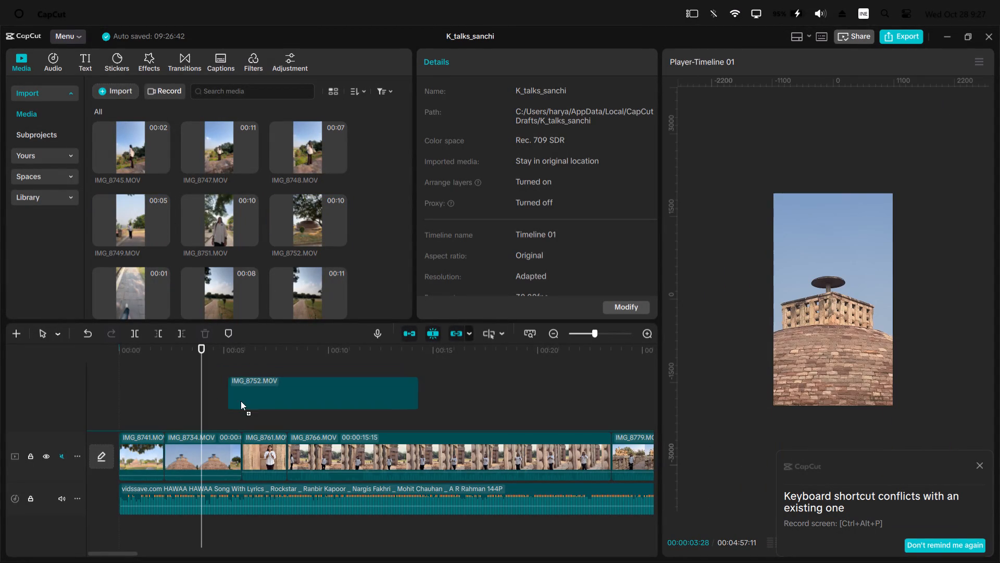
left_click_drag(241, 401, 239, 464)
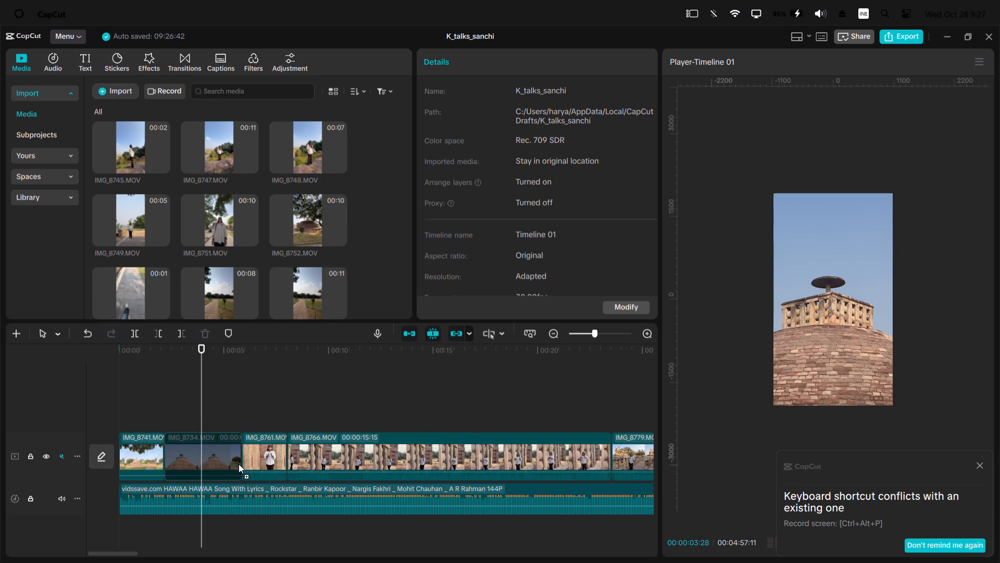
left_click_drag(239, 464, 160, 459)
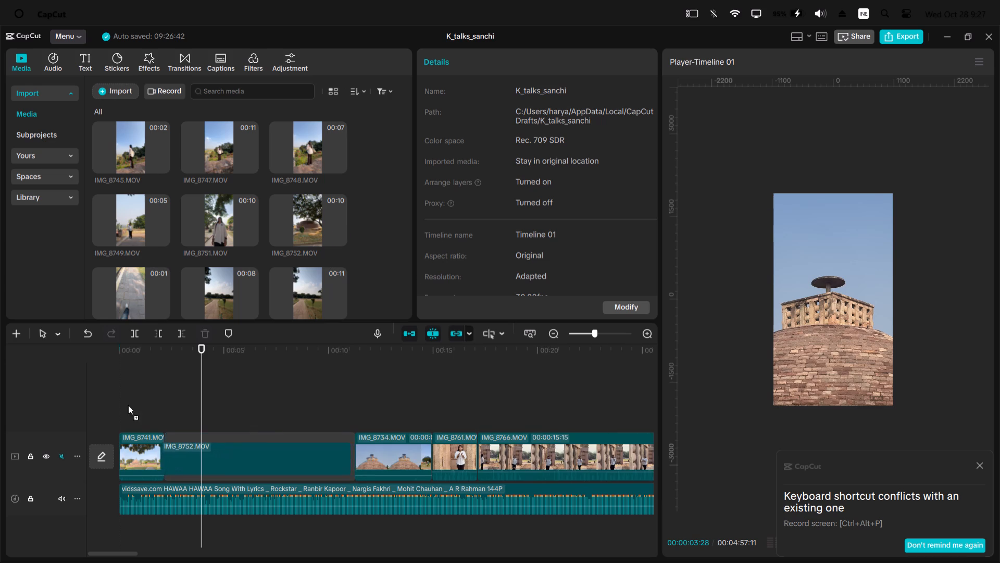
left_click_drag(137, 365, 33, 340)
left_click(139, 350)
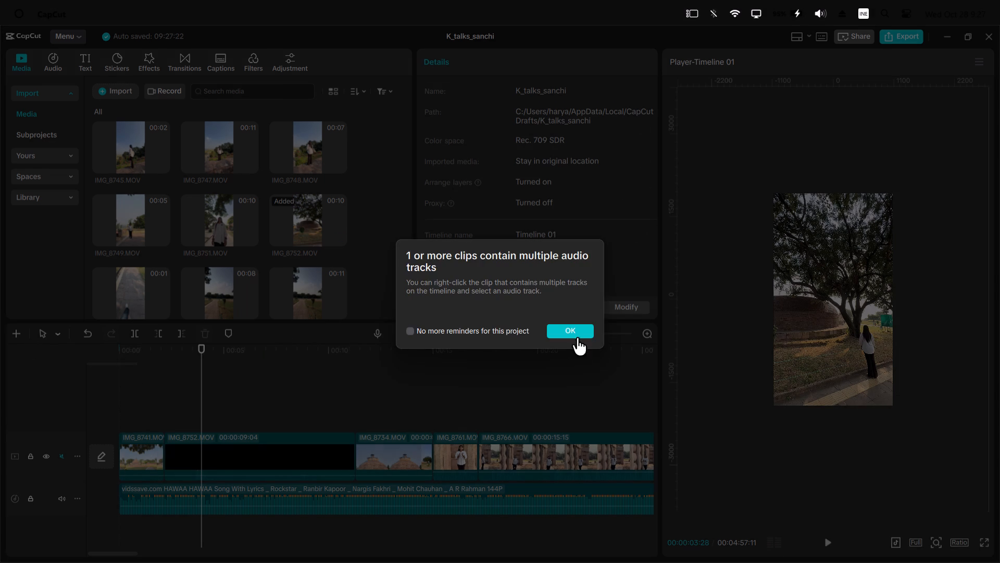
left_click(577, 337)
Play the opening and trim off the beginning of IMG_8752.MOV so the clip lasts 00:00:05:24.
left_click_drag(155, 361, 39, 334)
key("space")
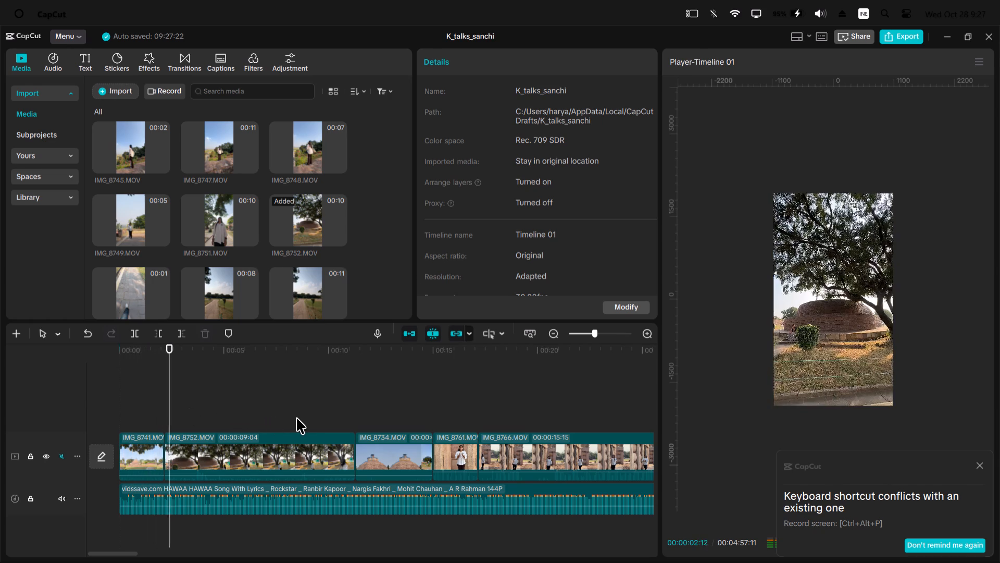
key("space")
left_click_drag(186, 352, 227, 364)
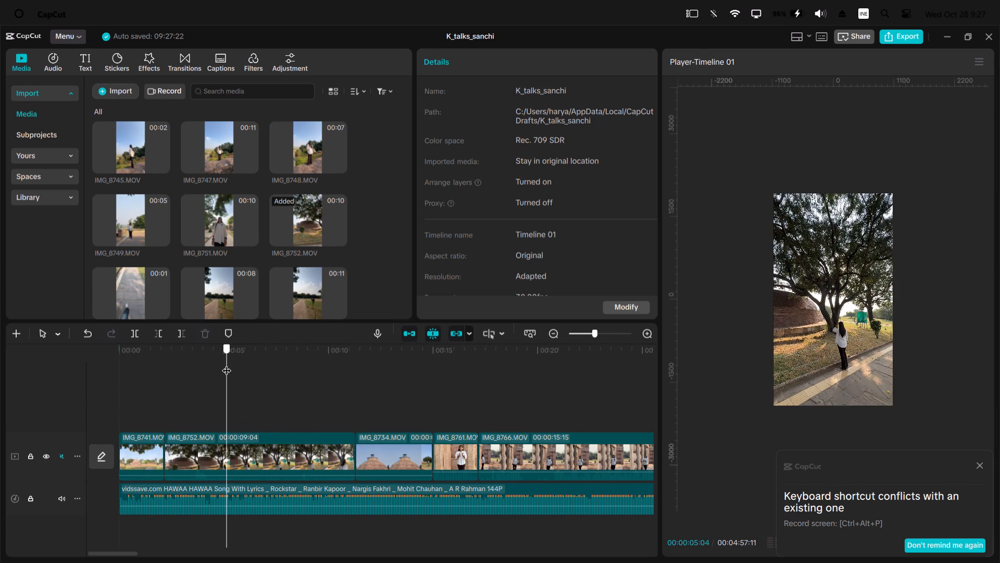
left_click_drag(227, 364, 234, 366)
left_click(262, 450)
key("q")
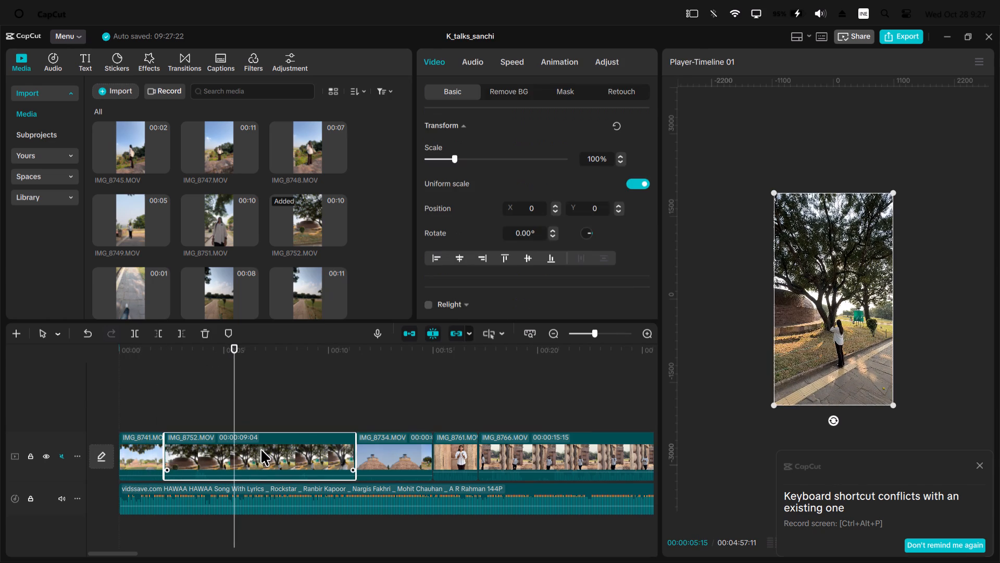
Play IMG_8752.MOV against the song and trim off its end after 00:00:03:26.
key("space")
scroll(223, 453, "up", 4, "ctrl")
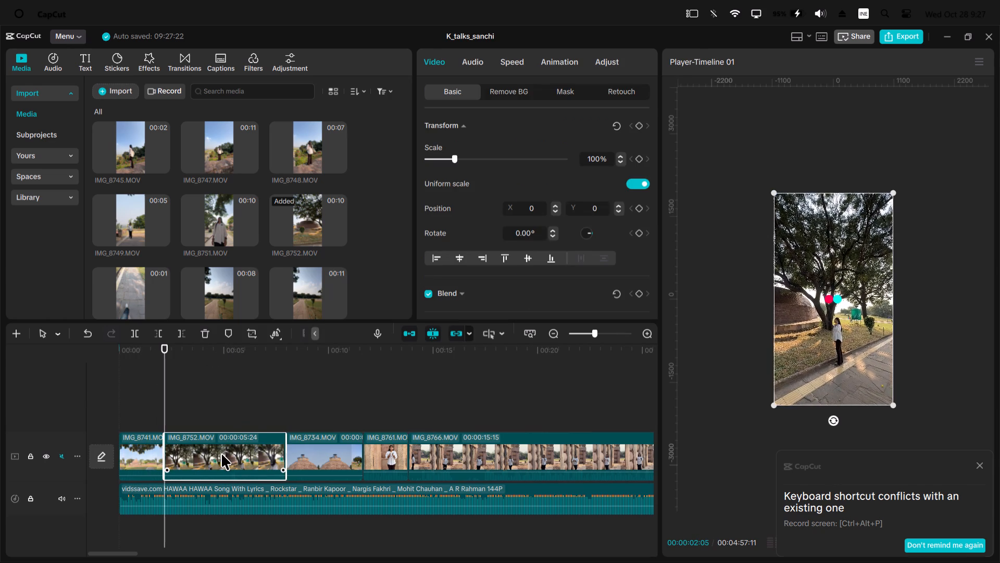
key("space")
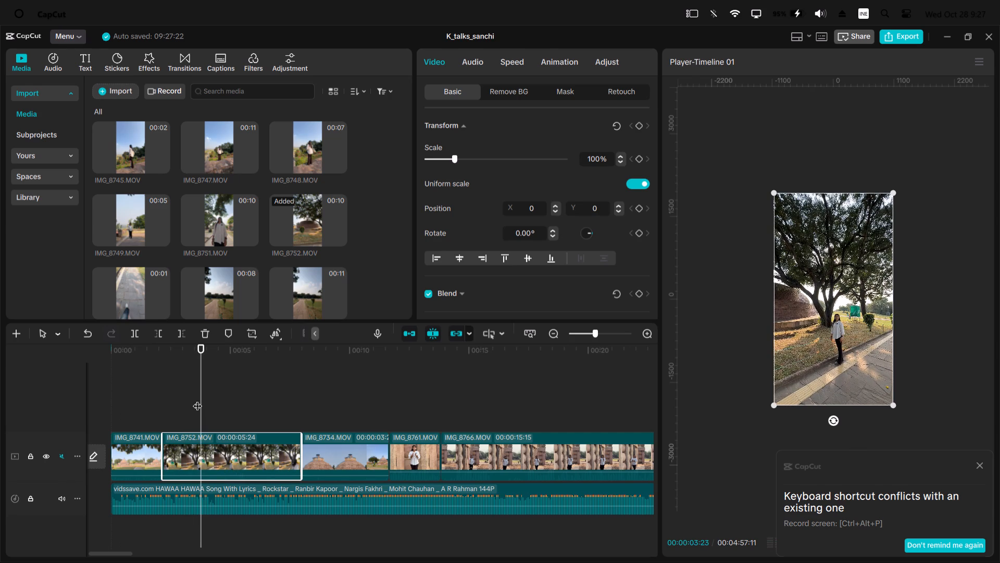
left_click(204, 371)
left_click(215, 446)
key("w")
left_click(219, 462)
scroll(204, 448, "down", 9, "ctrl")
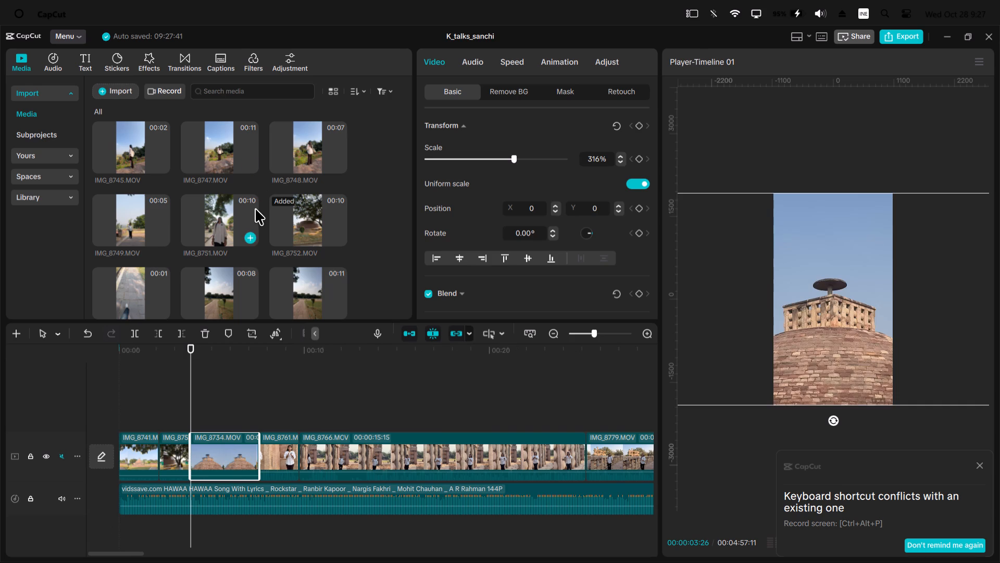
Preview clips between IMG_8757.MOV and IMG_8788.MOV in the media library to choose the third scenic shot.
scroll(253, 261, "down", 2)
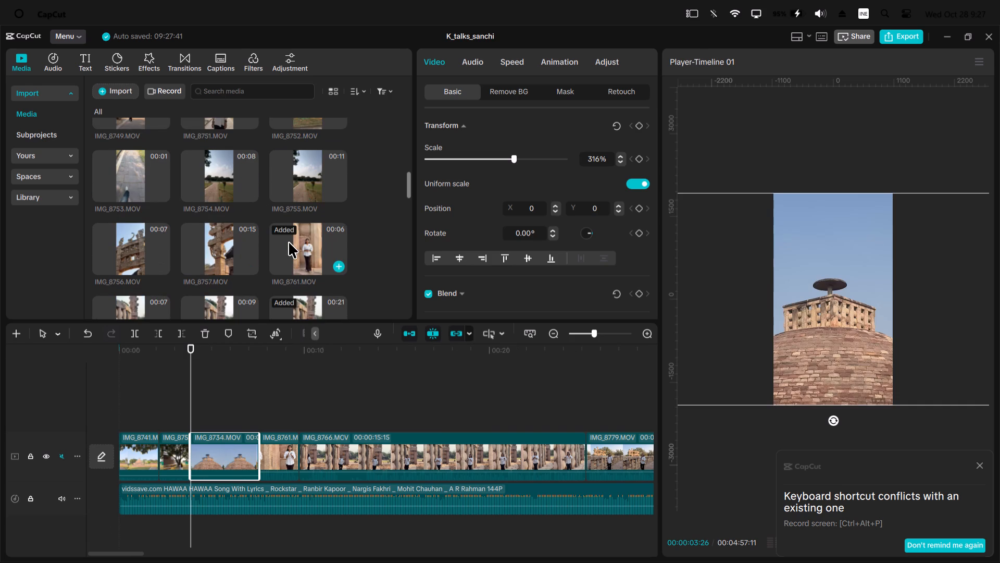
left_click(228, 241)
scroll(230, 242, "down", 1)
left_click(224, 255)
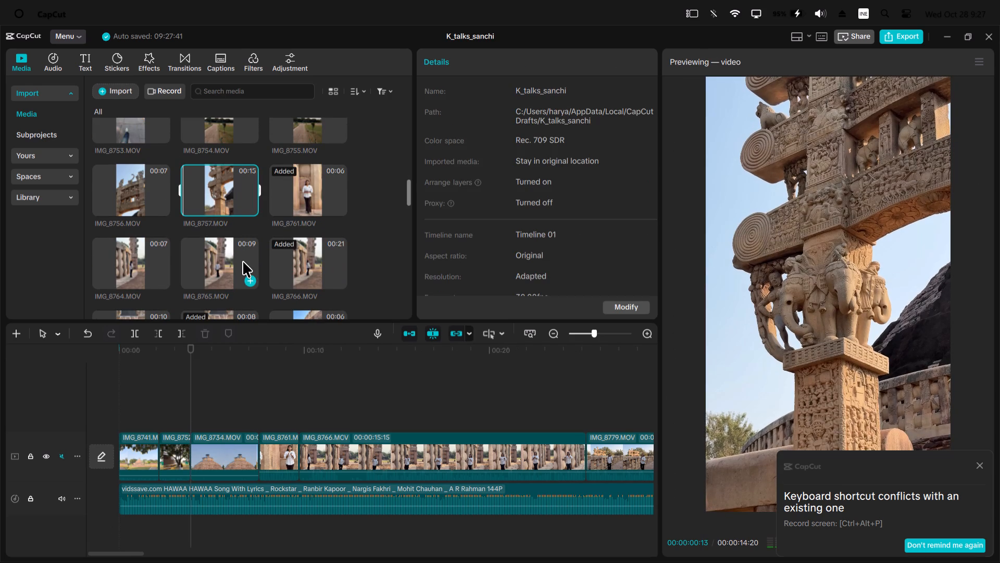
left_click(300, 200)
scroll(287, 238, "down", 3)
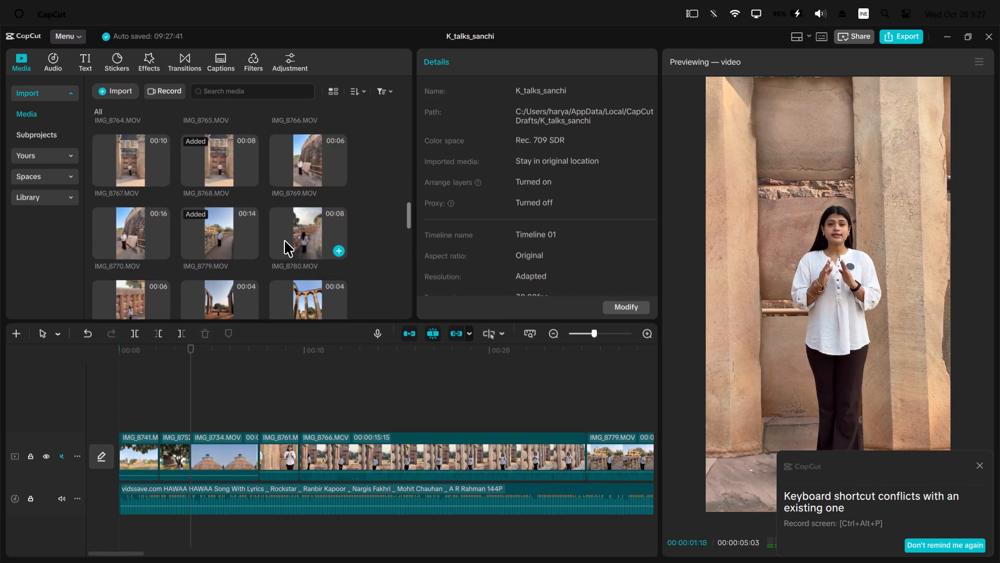
scroll(284, 240, "down", 1)
left_click(310, 245)
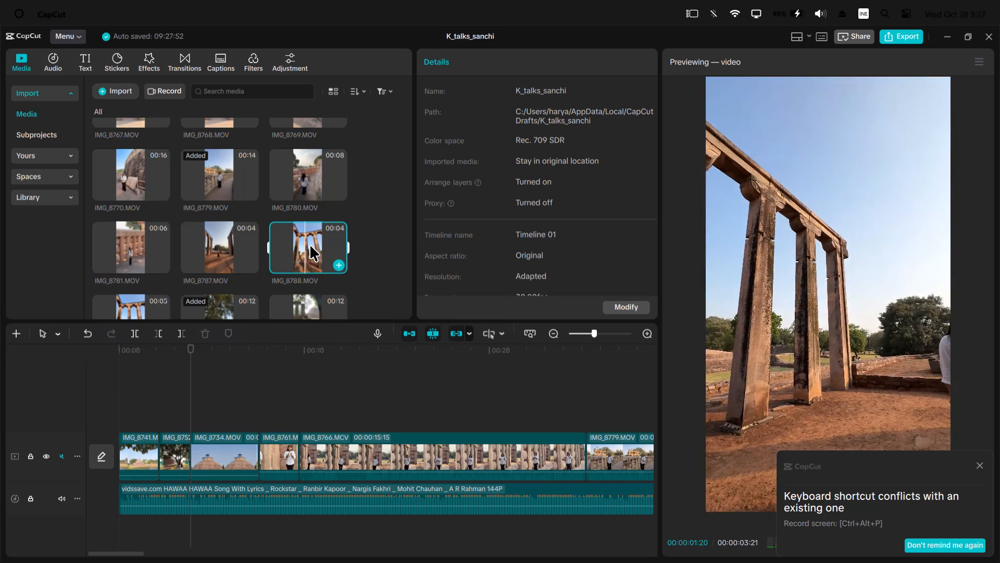
left_click(209, 257)
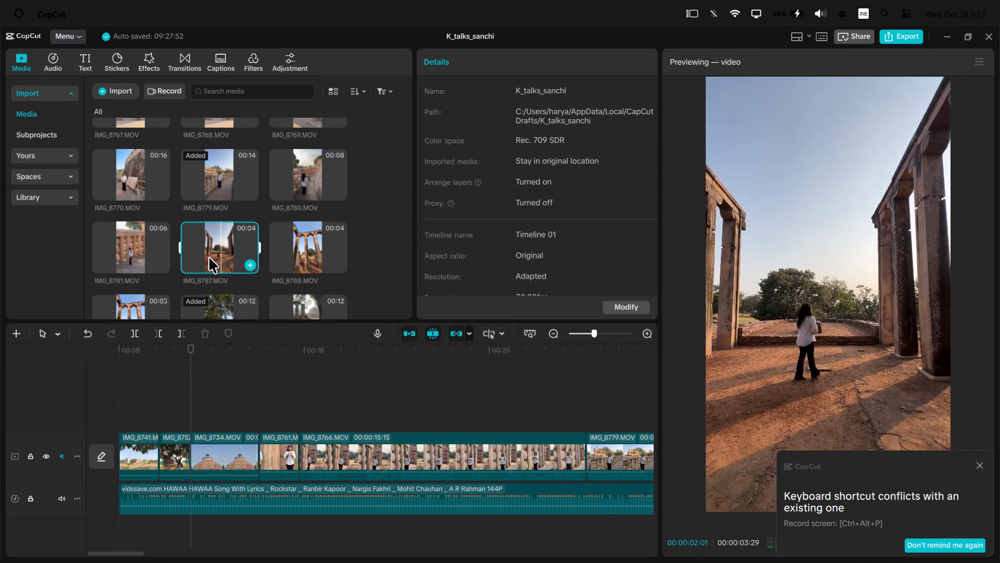
key("space")
Insert IMG_8787.MOV between IMG_8752.MOV and IMG_8734.MOV on the main track.
left_click_drag(210, 237, 211, 397)
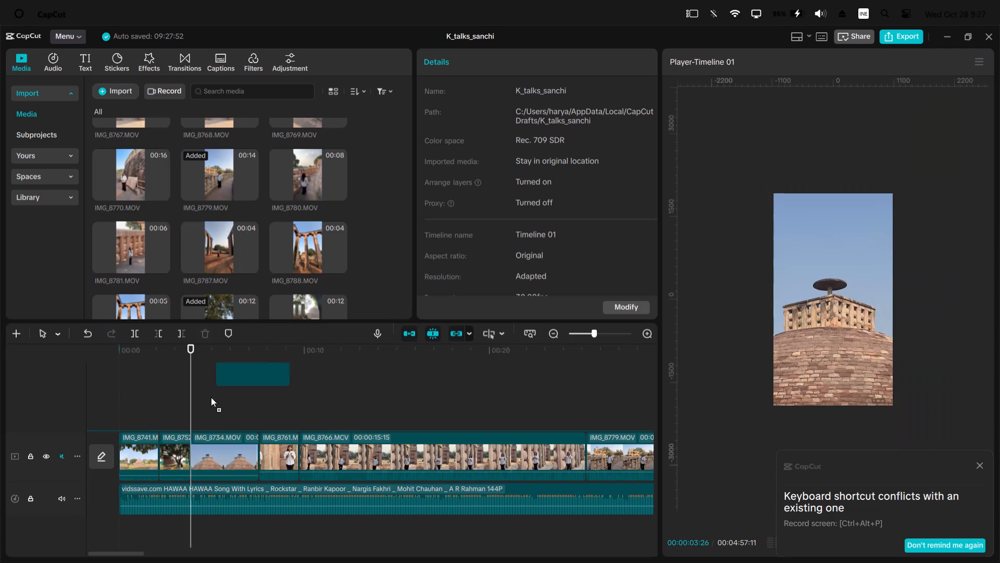
left_click_drag(211, 397, 190, 463)
Scrub through IMG_8787.MOV on the timeline and trim off the clip's beginning.
left_click_drag(196, 358, 224, 370)
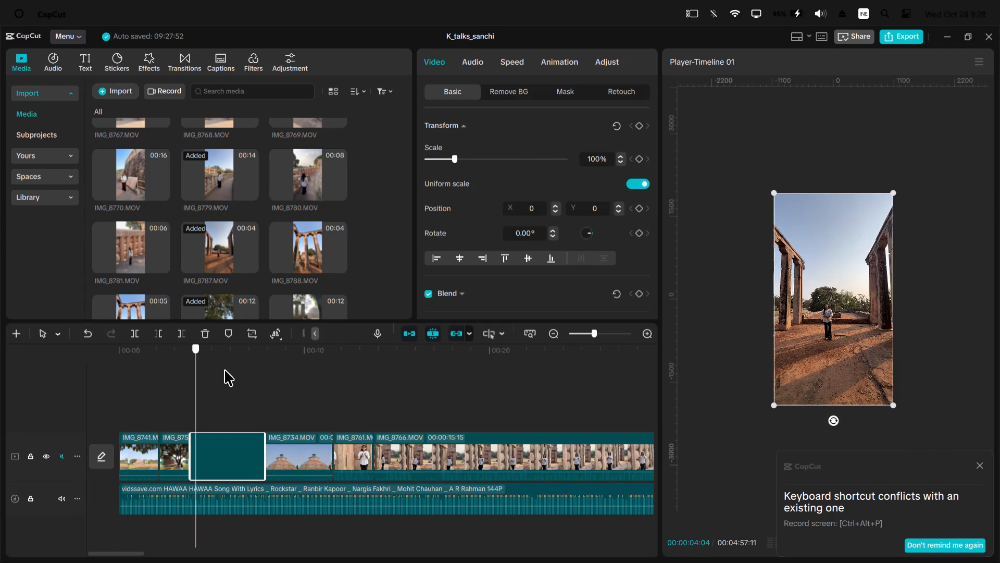
left_click_drag(224, 370, 211, 366)
left_click(198, 354)
left_click_drag(194, 351, 200, 355)
scroll(210, 395, "down", 4, "ctrl")
scroll(221, 436, "up", 8, "ctrl")
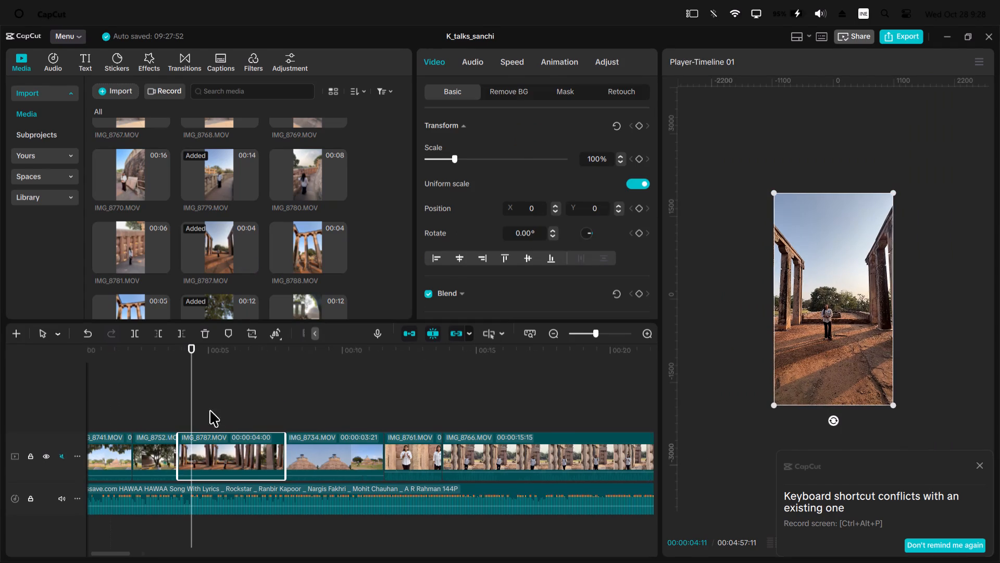
left_click_drag(192, 357, 226, 371)
left_click(234, 454)
key("q")
Play IMG_8787.MOV against the song and trim off its end after 00:00:05:10.
left_click(134, 365)
key("space")
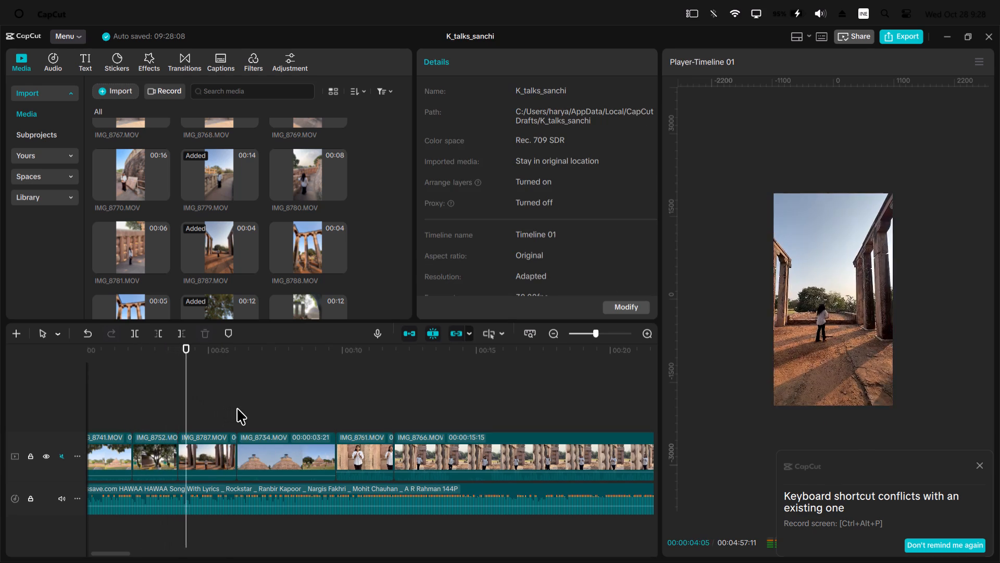
key("space")
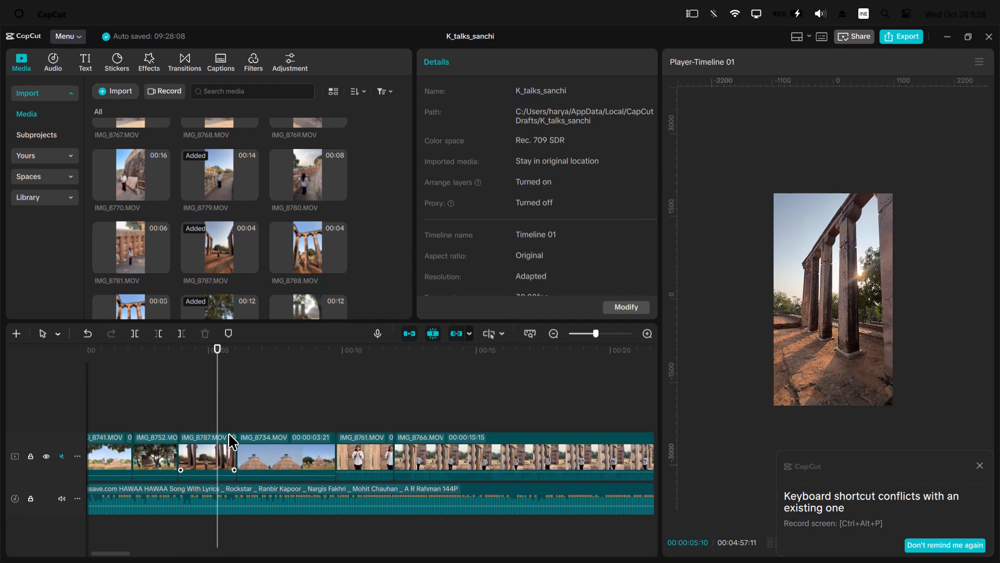
left_click(229, 434)
key("w")
Preview IMG_8827.MOV and IMG_8828.MOV in the media library to choose the fourth scenic shot.
scroll(267, 274, "down", 2)
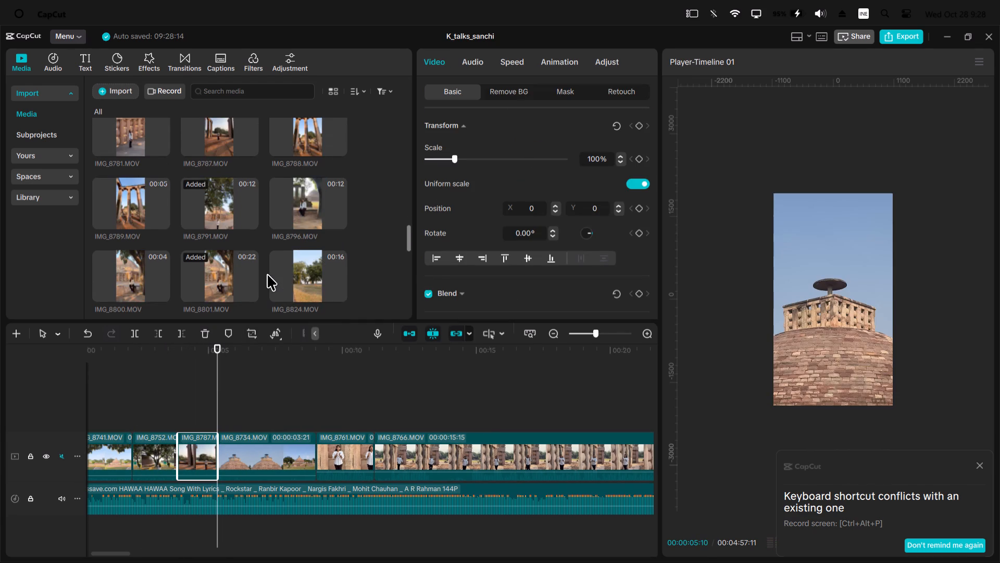
scroll(267, 274, "down", 1)
scroll(308, 234, "down", 2)
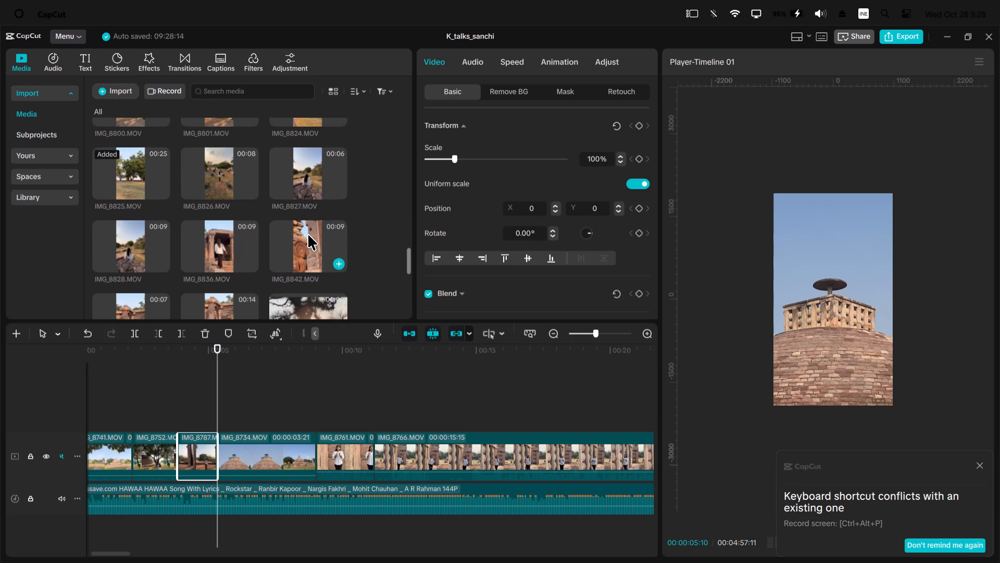
left_click(298, 177)
key("space")
left_click(158, 231)
key("space")
key("space")
key("space")
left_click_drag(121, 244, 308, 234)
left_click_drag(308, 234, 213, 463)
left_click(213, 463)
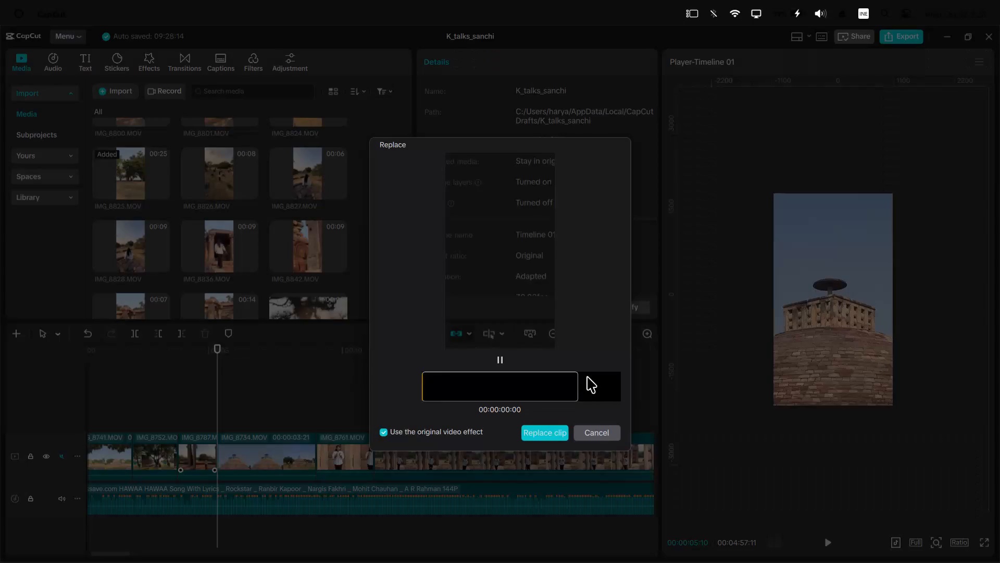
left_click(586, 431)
Insert IMG_8828.MOV between IMG_8787.MOV and IMG_8734.MOV on the main track and dismiss the multiple-audio-tracks notice.
left_click_drag(133, 235, 229, 453)
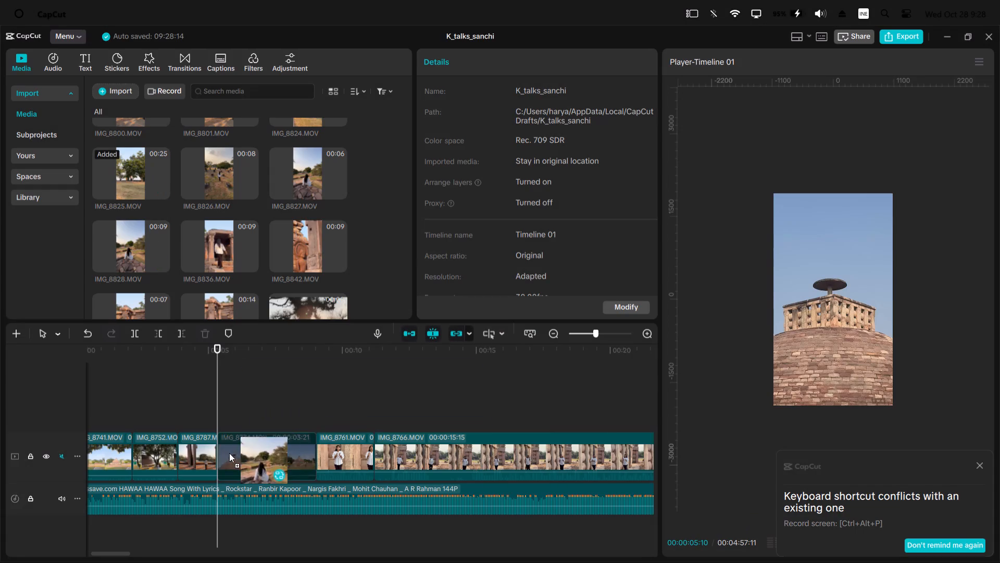
left_click_drag(229, 453, 220, 460)
left_click_drag(217, 354, 253, 371)
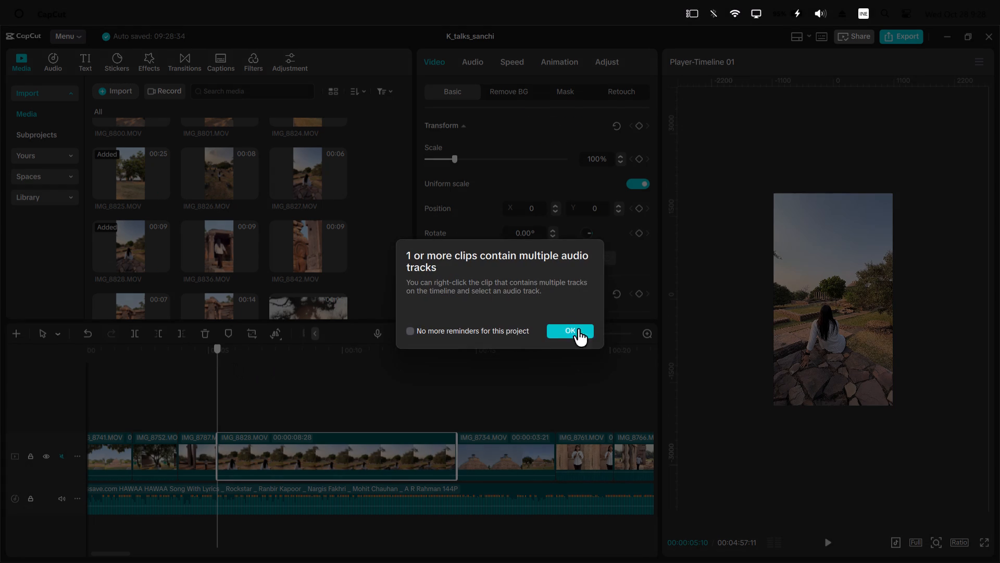
left_click_drag(567, 320, 571, 325)
left_click(572, 326)
Trim off the beginning of IMG_8828.MOV so the clip lasts 00:00:06:29, and play the opening against the song.
left_click_drag(176, 361, 241, 389)
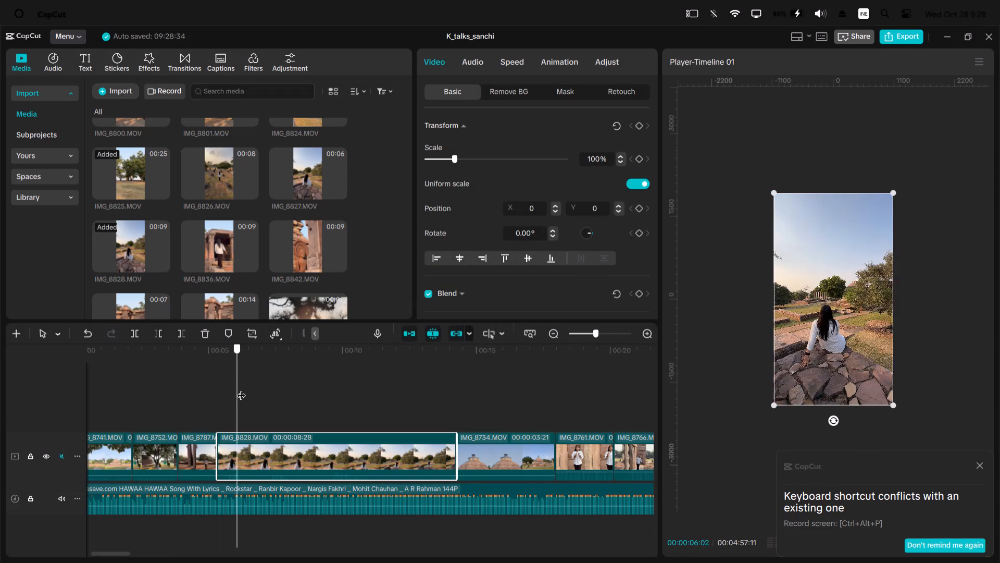
left_click_drag(241, 389, 270, 401)
left_click(303, 466)
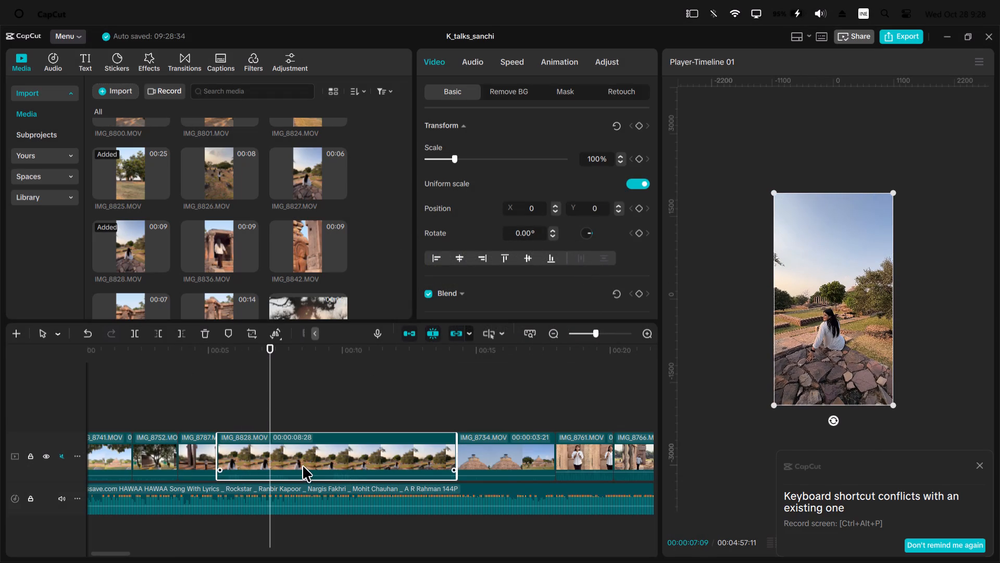
key("q")
left_click_drag(172, 363, 0, 304)
key("space")
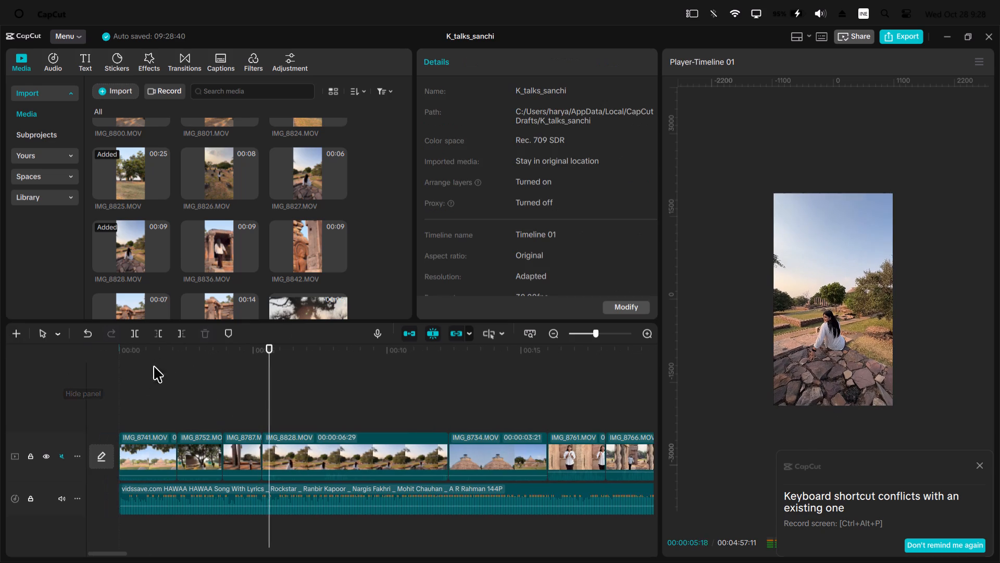
key("space")
left_click_drag(156, 353, 57, 334)
key("space")
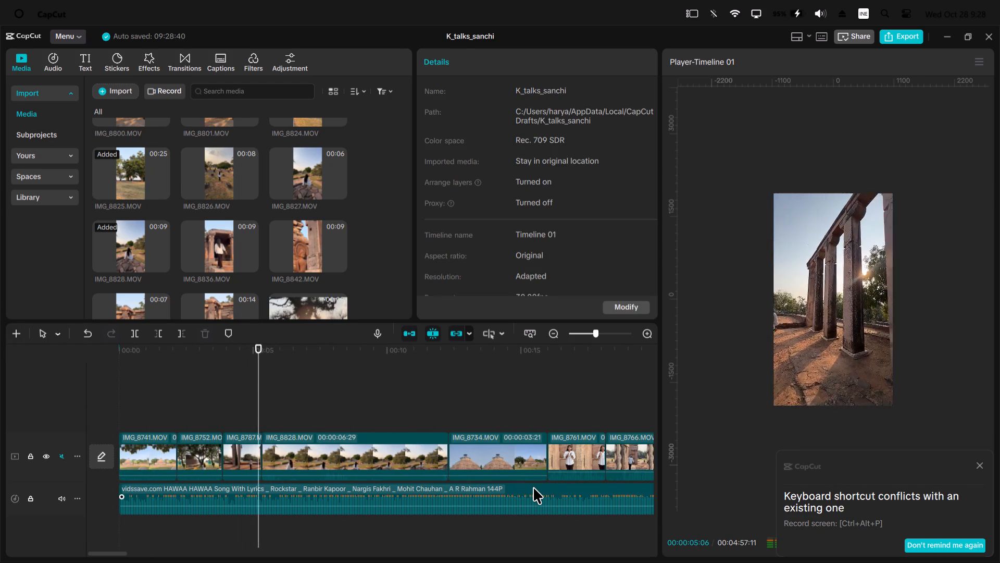
key("space")
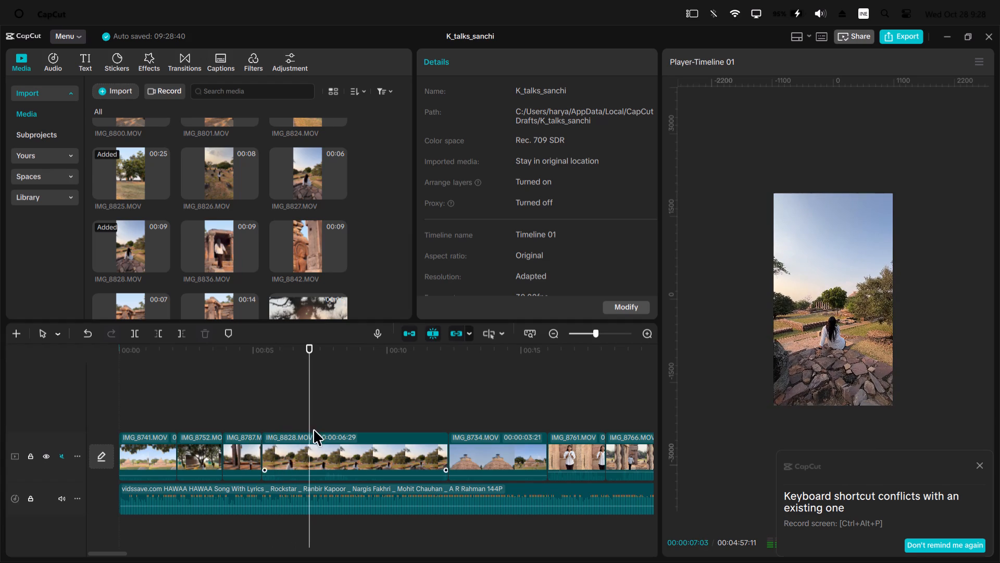
Play IMG_8752.MOV against the song and trim off its end after 00:00:03:21.
left_click_drag(213, 364, 173, 363)
left_click(173, 362)
left_click(176, 357)
key("space")
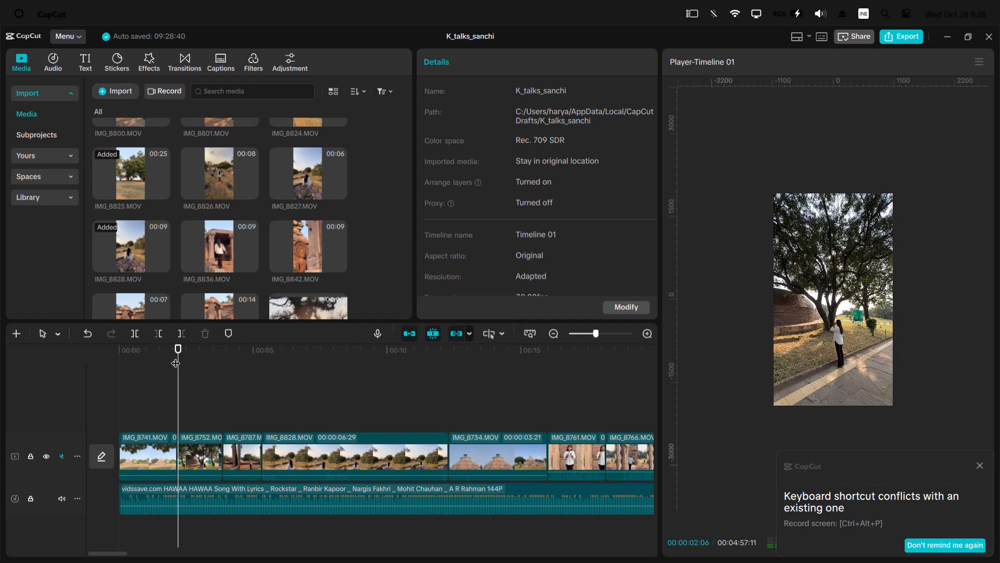
key("space")
scroll(261, 436, "up", 2, "ctrl")
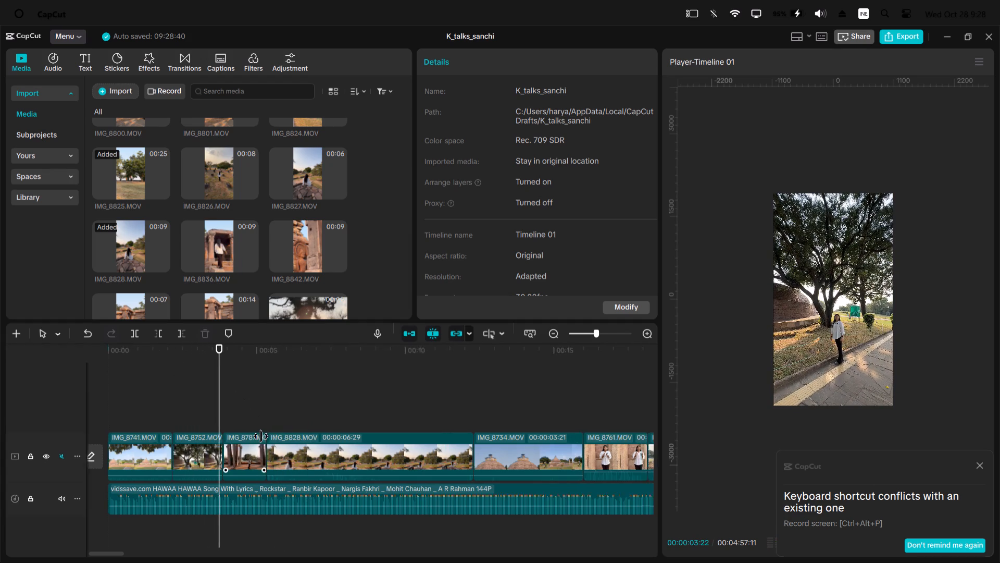
scroll(261, 436, "up", 6, "ctrl")
left_click(218, 358)
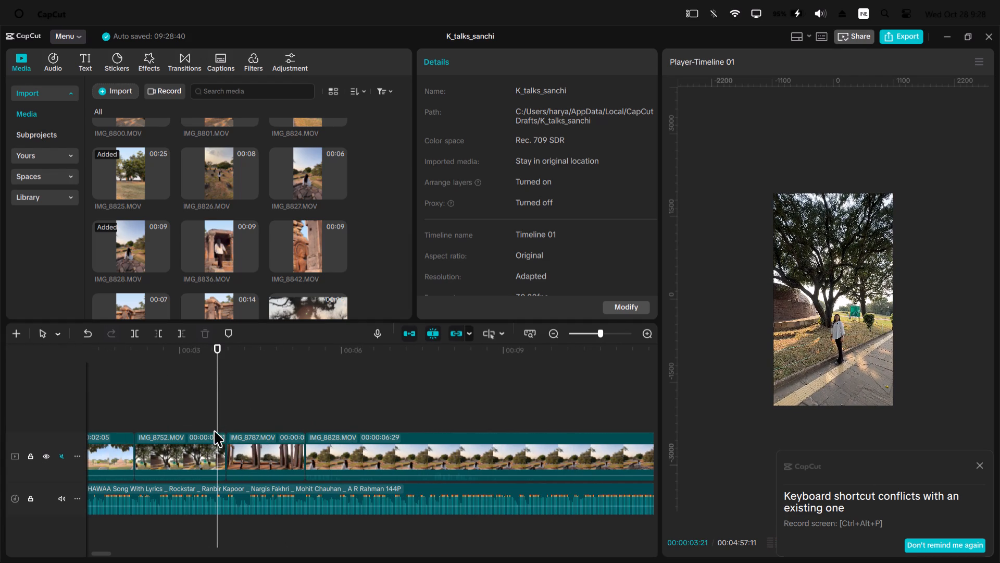
left_click(213, 457)
type("w")
Play through to IMG_8828.MOV and extend the start of IMG_8787.MOV so that clip lasts 00:00:01:21.
key("space")
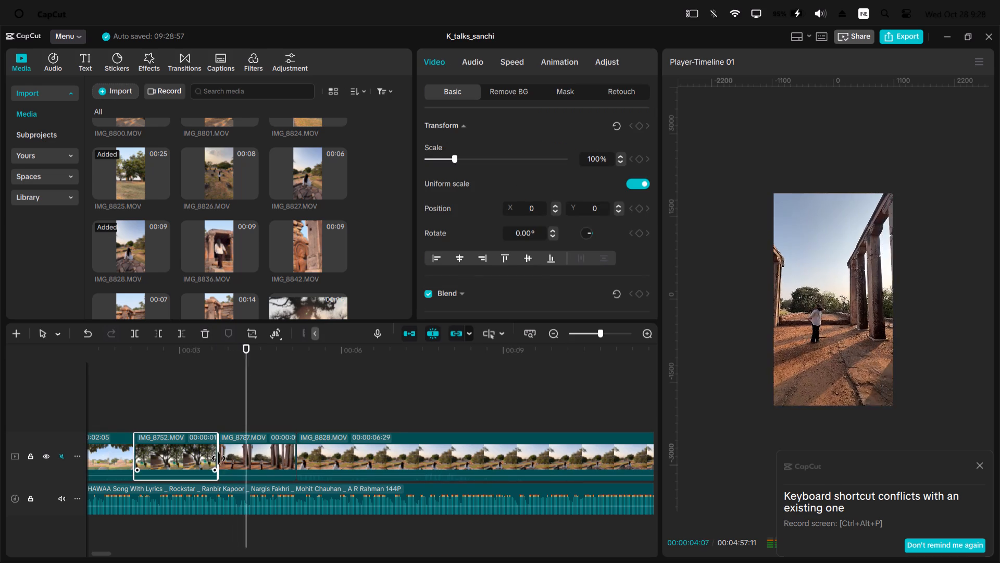
key("space")
left_click(279, 440)
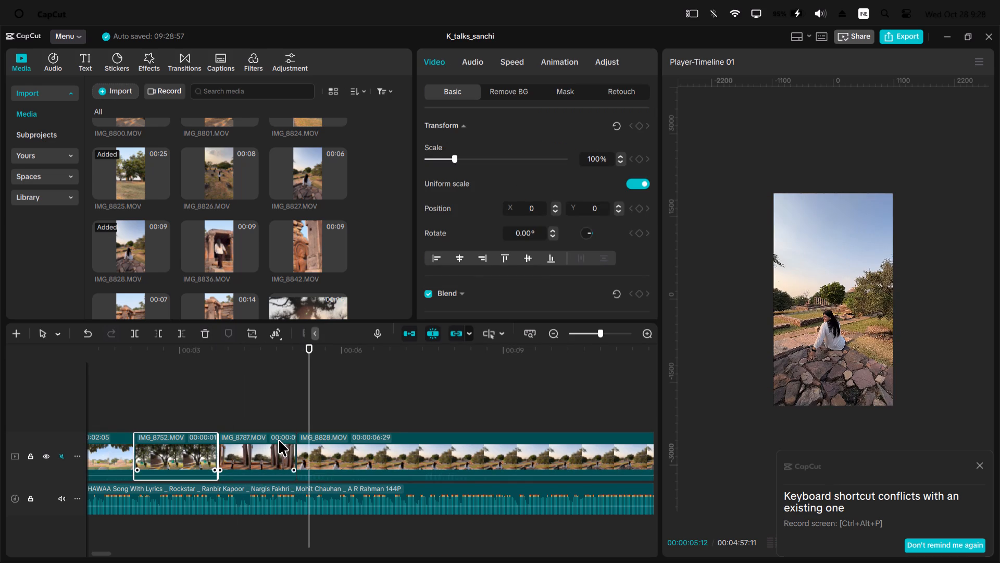
left_click_drag(216, 442, 211, 442)
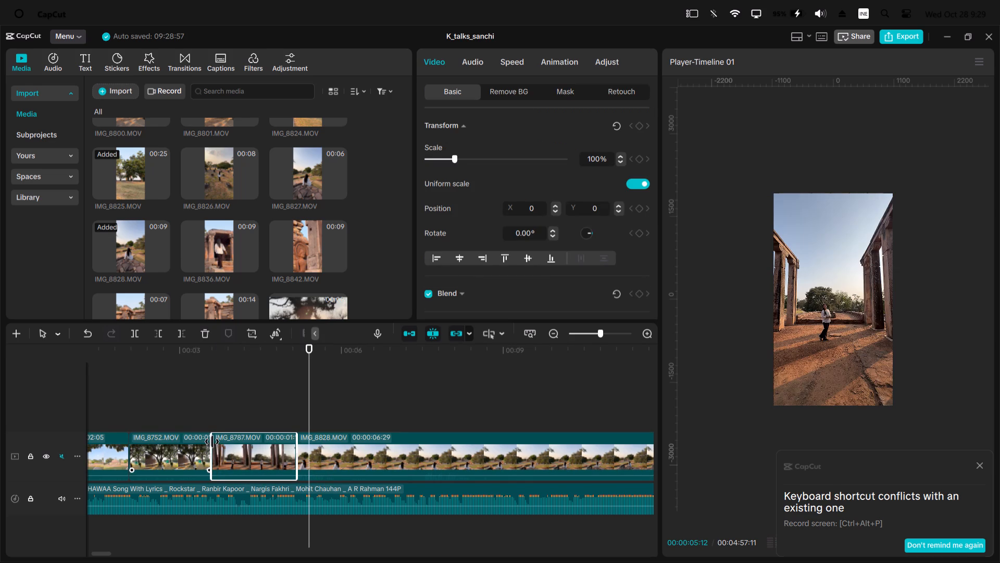
left_click_drag(211, 442, 211, 442)
left_click(215, 444)
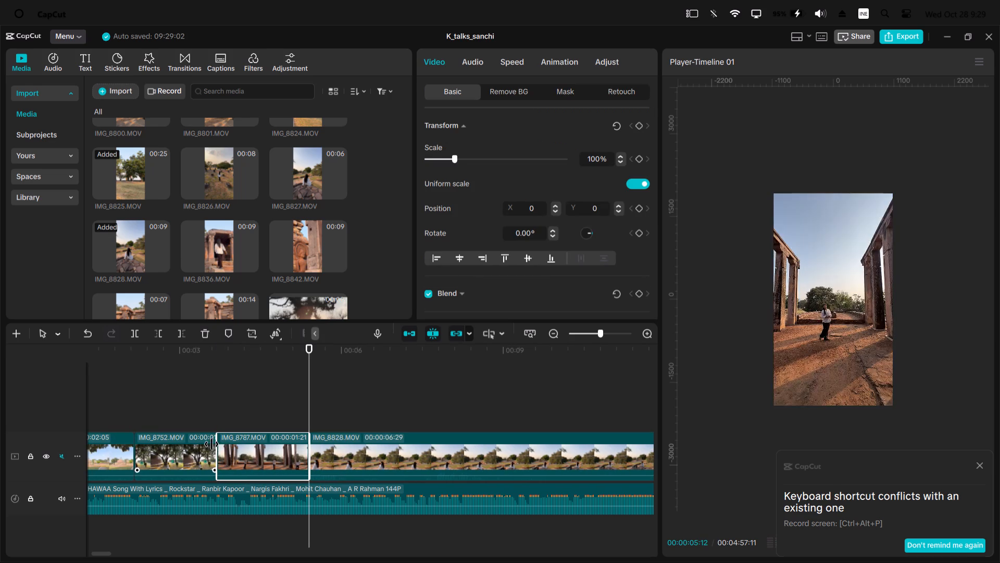
Extend the start of IMG_8828.MOV so the clip lasts 00:00:07:12.
left_click(347, 455)
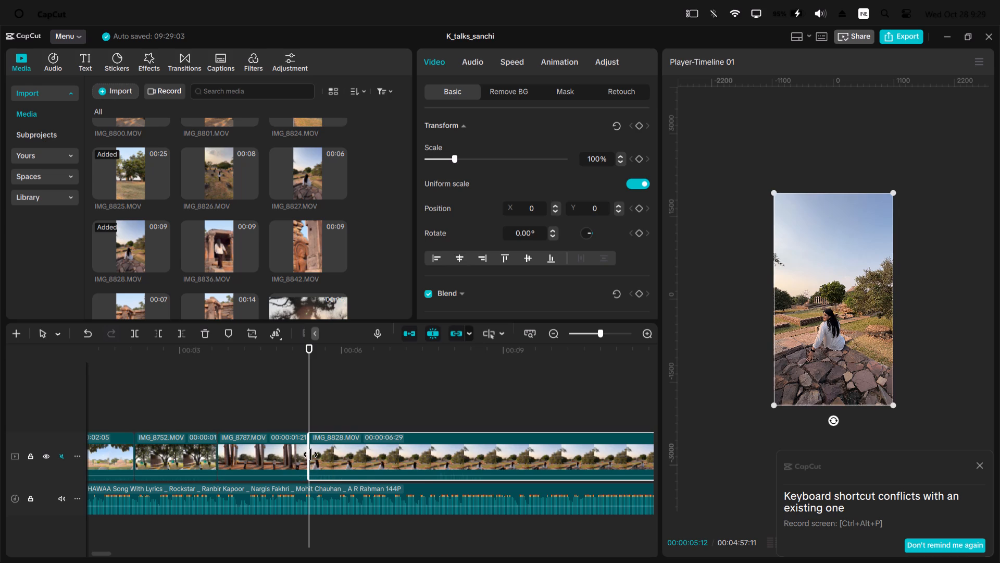
left_click_drag(309, 454, 292, 454)
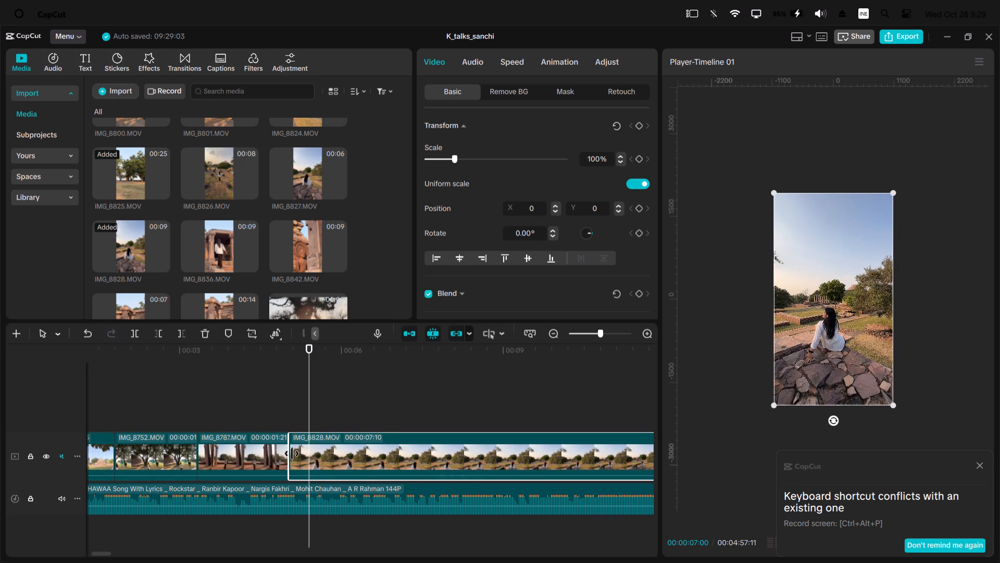
left_click_drag(292, 454, 288, 454)
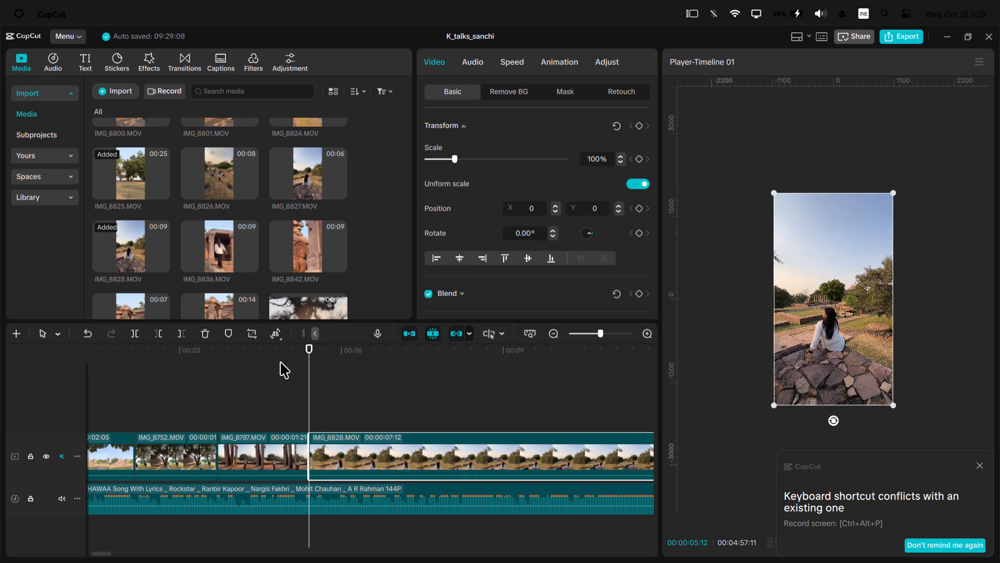
Play the opening and split IMG_8741.MOV on the beats at 00:00:00:12, 00:00:00:19 and 00:00:01:00.
left_click_drag(280, 362, 0, 287)
key("space")
key("space")
key("space")
key("space")
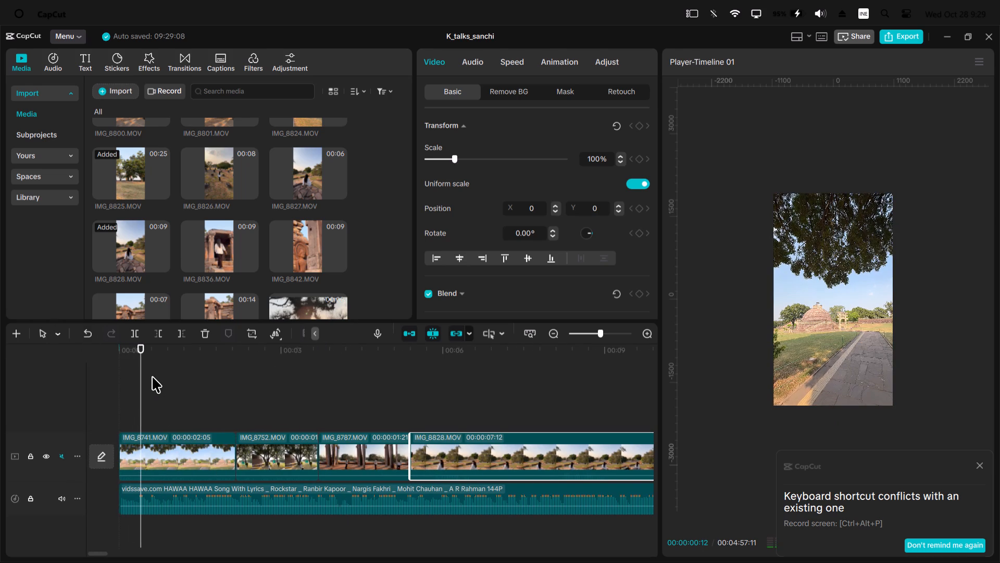
left_click(151, 450)
key("c")
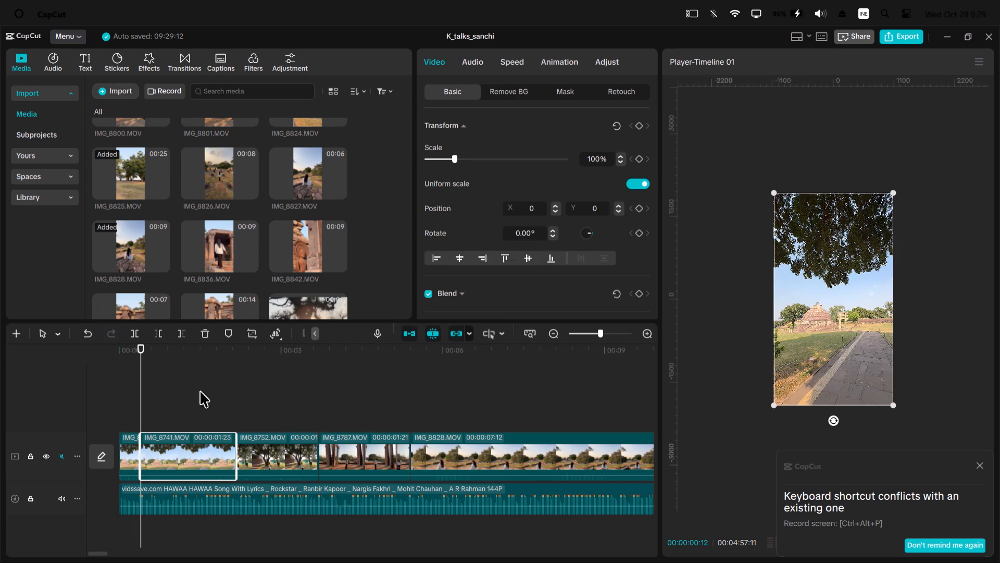
left_click_drag(143, 358, 153, 367)
type("c")
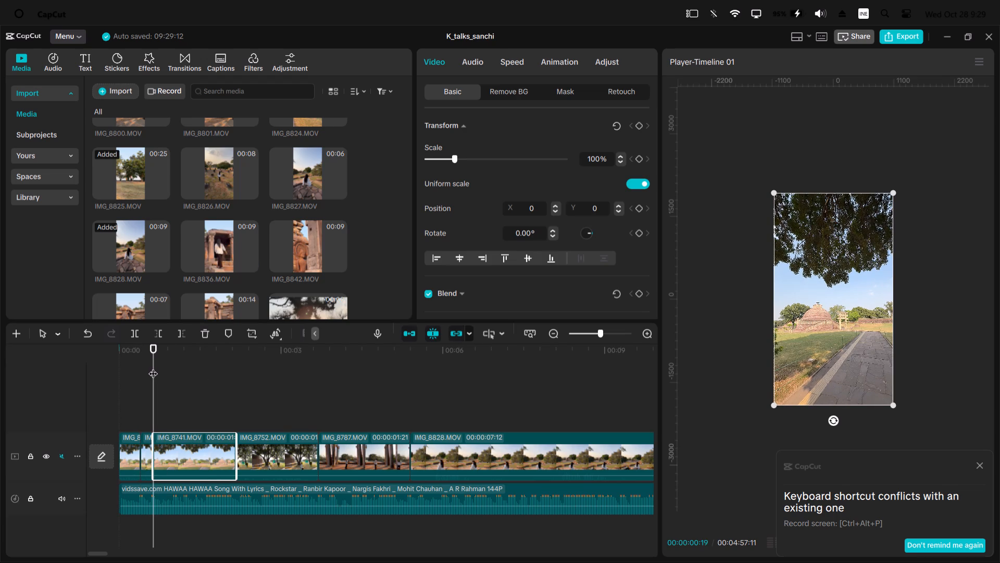
key("space")
key("space")
left_click_drag(186, 352, 172, 352)
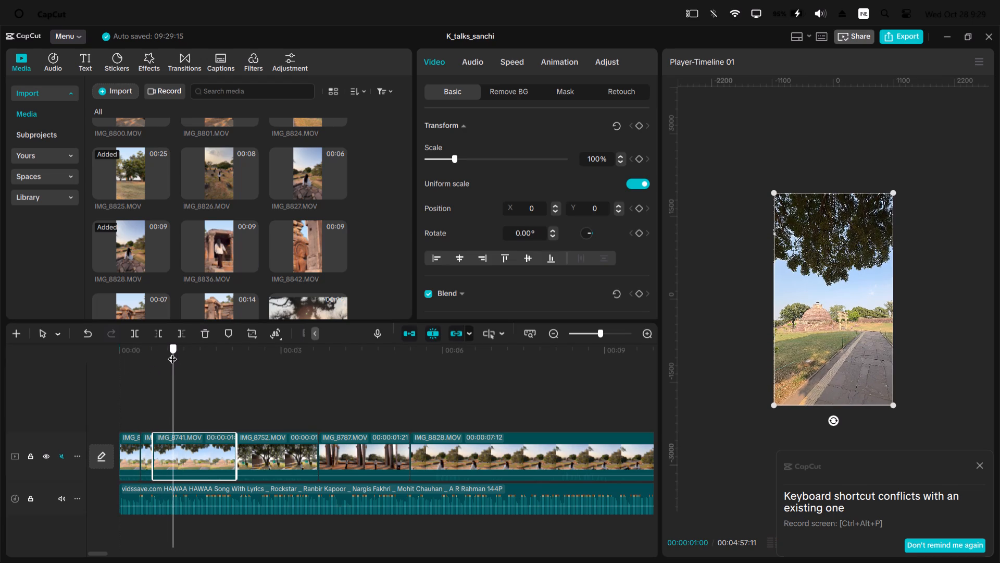
left_click_drag(172, 352, 173, 352)
type("c")
Split the rest of IMG_8741.MOV on three more beats, with the last two cuts at 00:00:01:13 and 00:00:01:18.
key("space")
key("space")
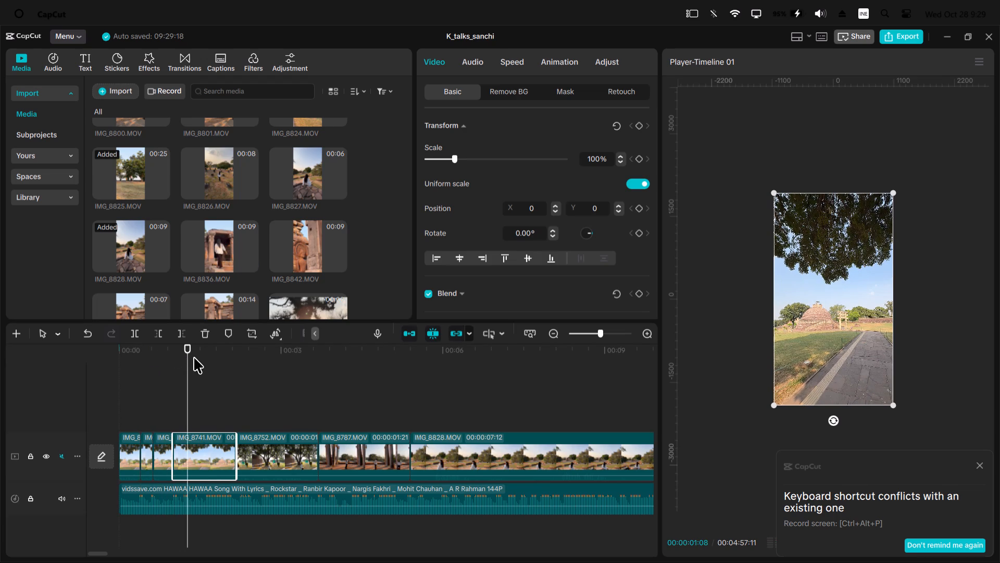
left_click(187, 352)
key("c")
left_click_drag(185, 352, 197, 356)
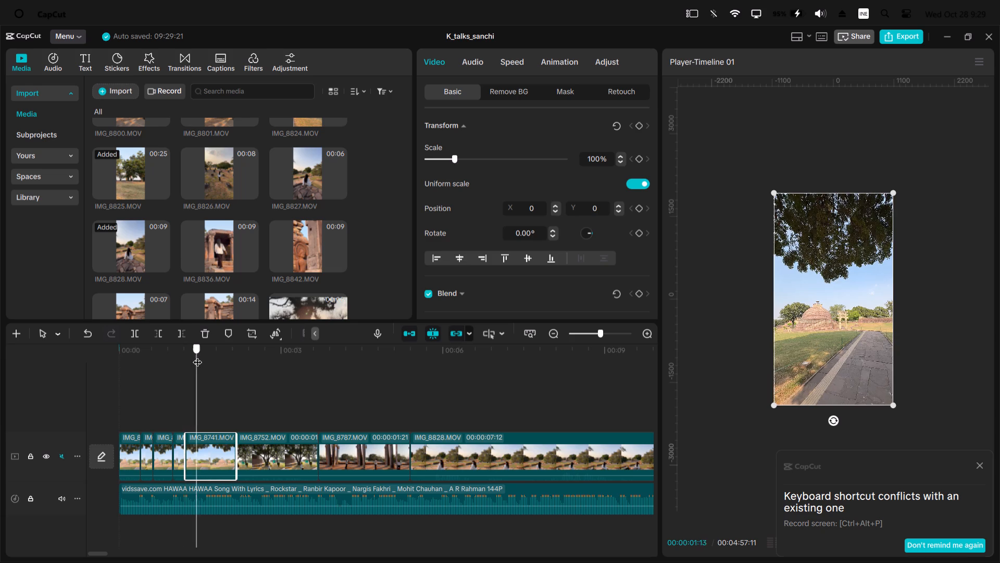
left_click_drag(197, 356, 196, 356)
key("c")
left_click_drag(196, 356, 206, 358)
key("c")
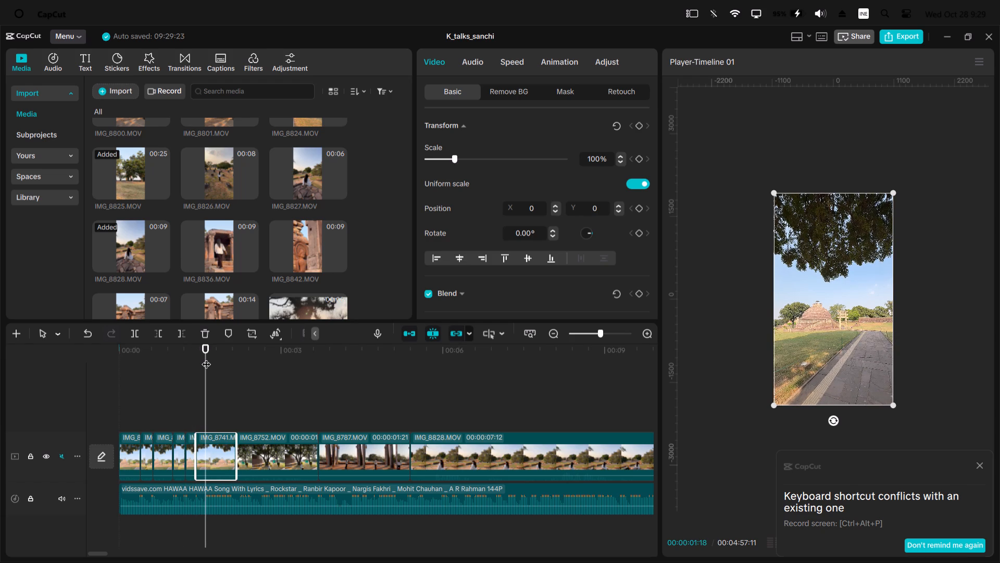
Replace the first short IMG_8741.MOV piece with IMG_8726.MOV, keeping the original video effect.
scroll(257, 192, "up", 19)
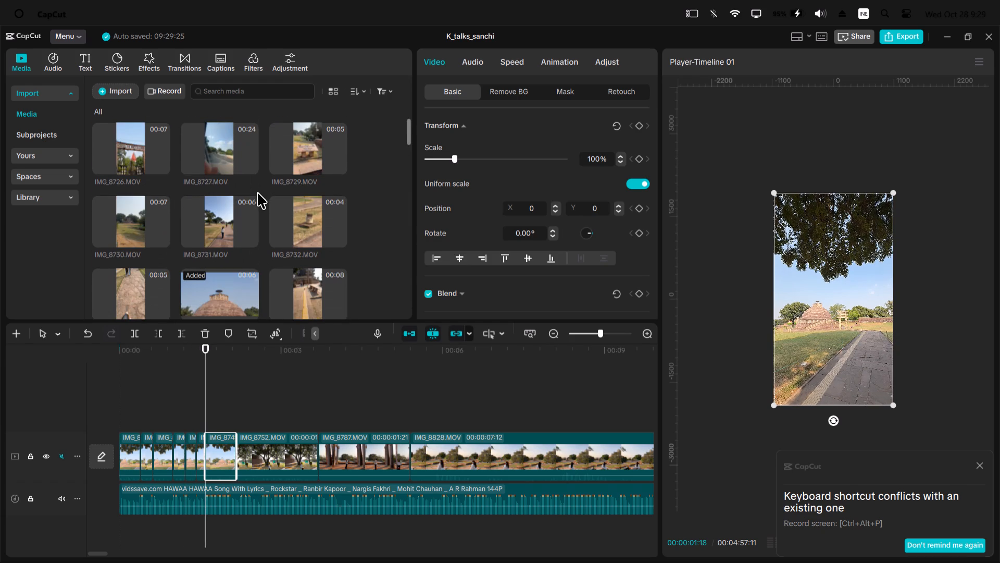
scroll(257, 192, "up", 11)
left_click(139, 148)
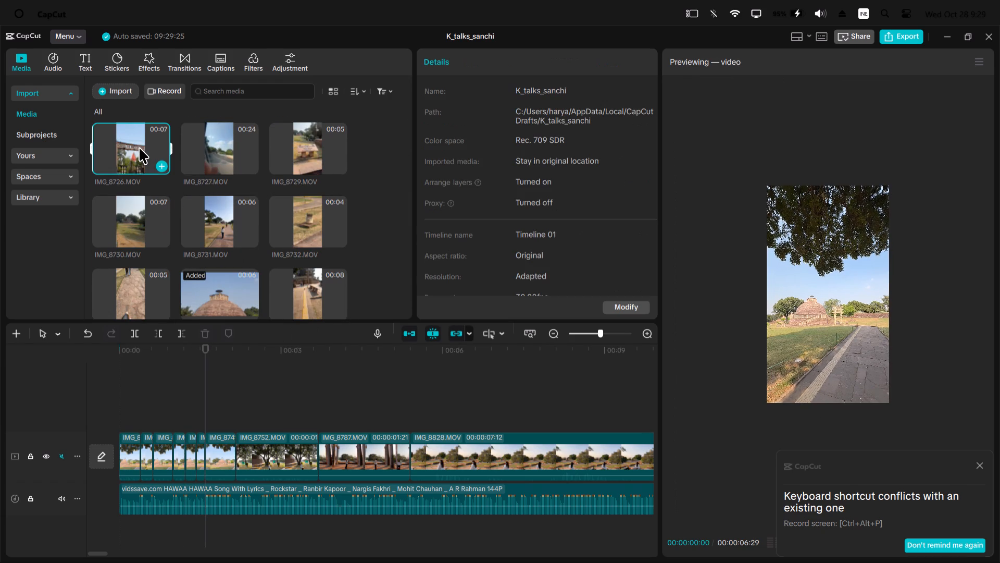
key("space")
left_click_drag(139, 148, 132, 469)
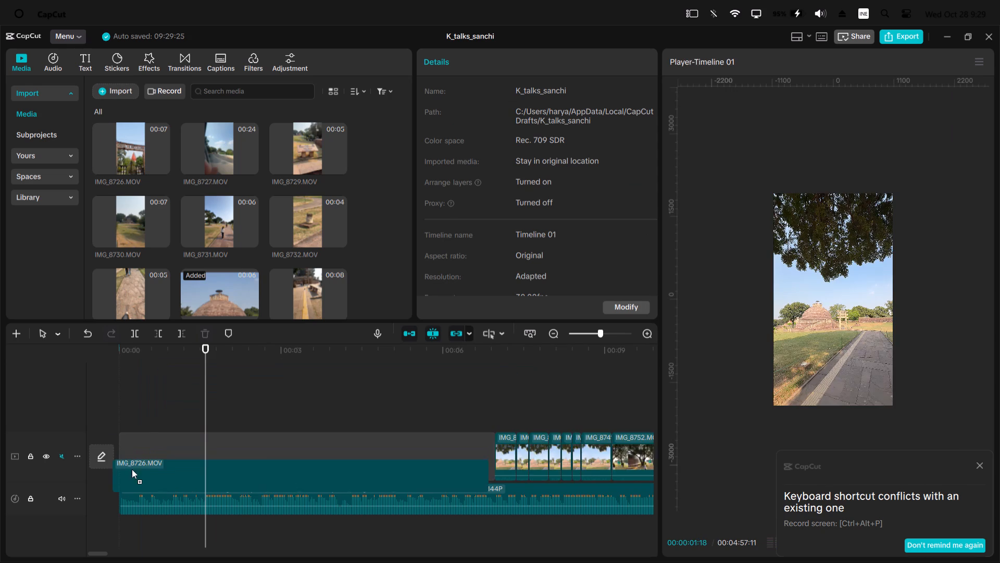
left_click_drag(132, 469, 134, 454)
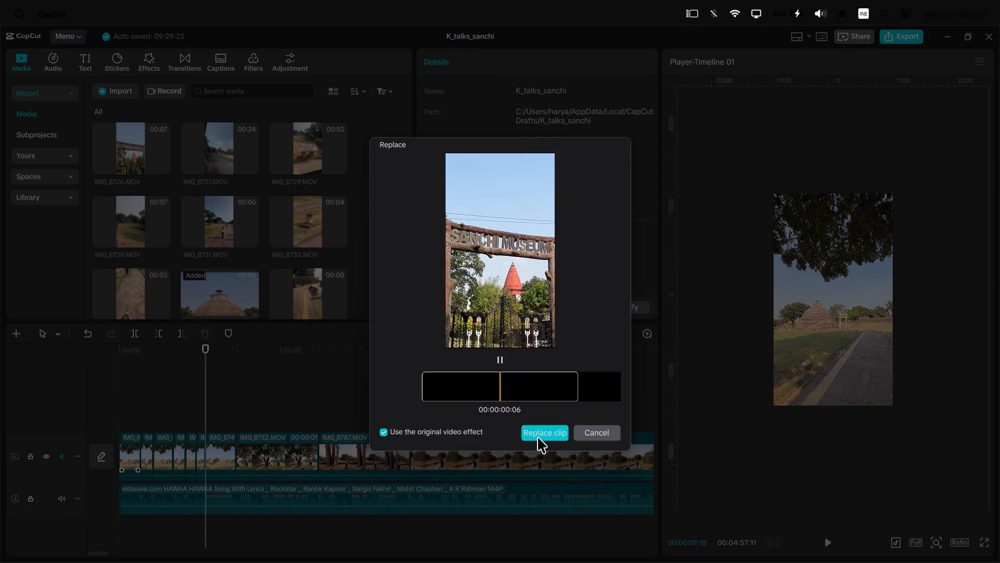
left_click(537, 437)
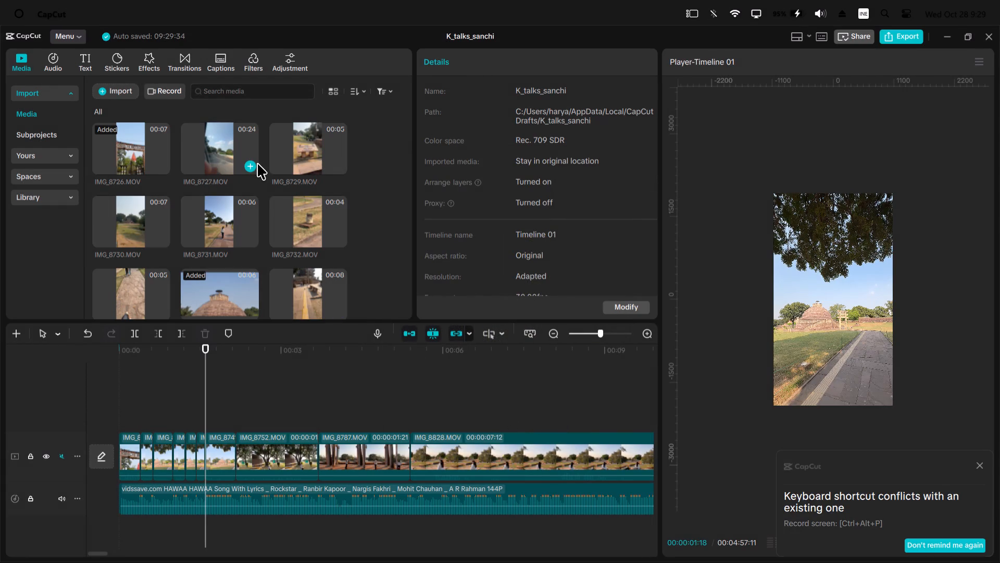
Preview IMG_8727.MOV, replace the first short piece in the timeline with it, and play the opening.
left_click(228, 153)
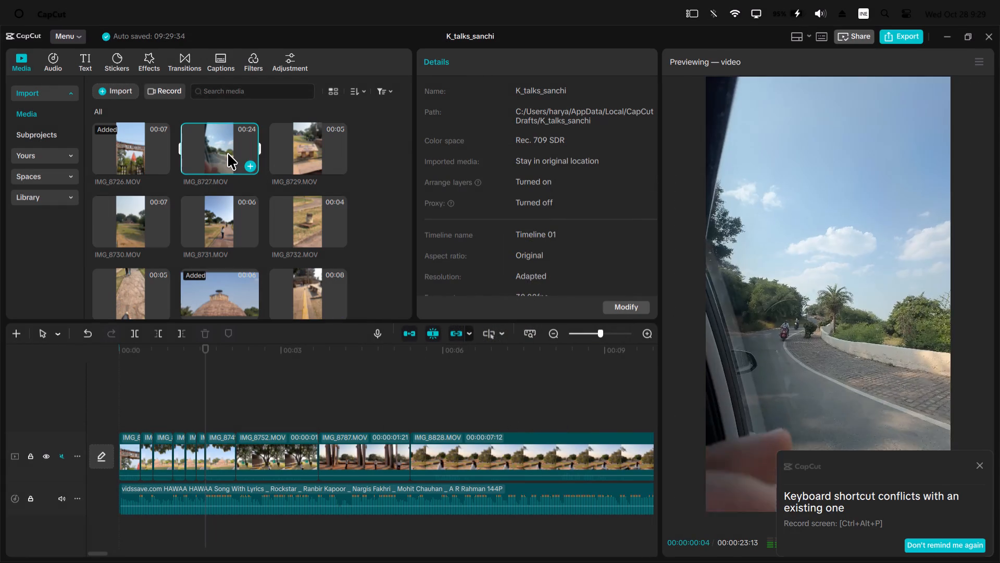
key("space")
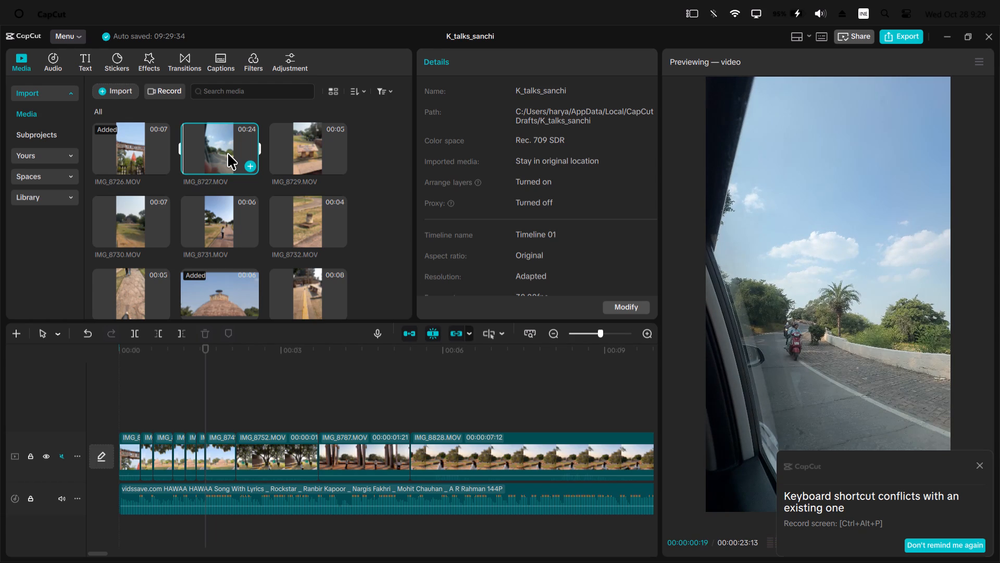
left_click_drag(219, 142, 122, 463)
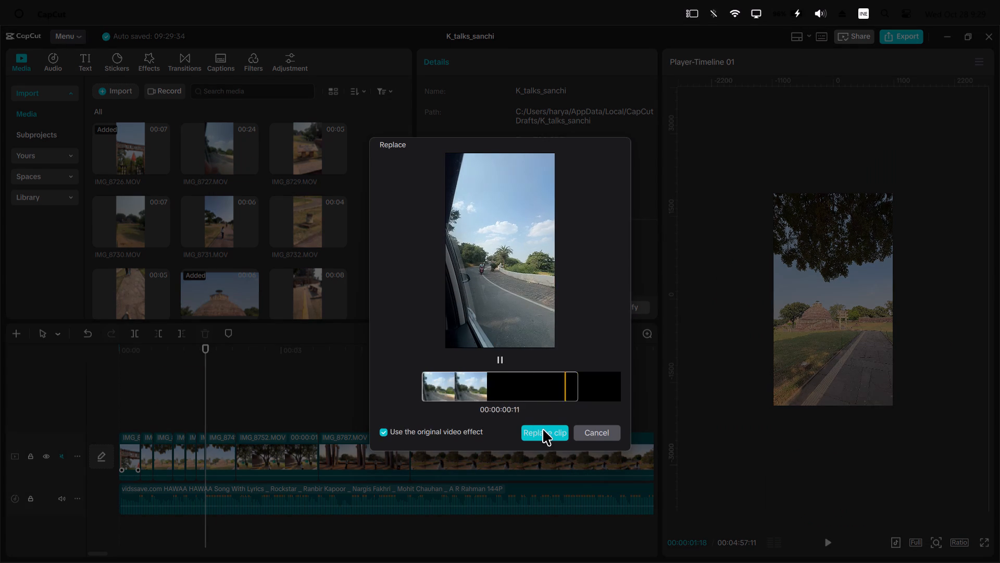
left_click(550, 420)
left_click(548, 431)
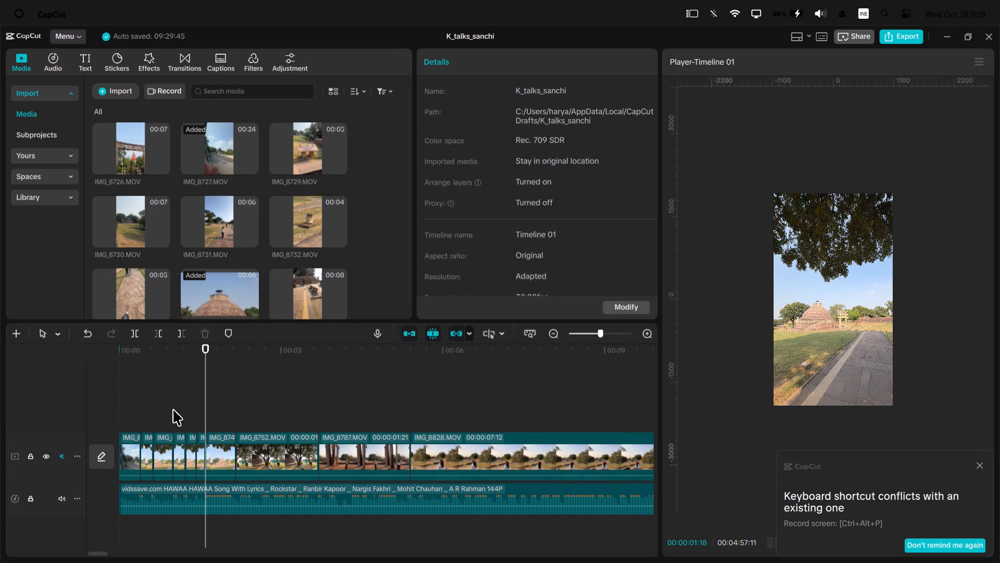
left_click_drag(166, 357, 49, 356)
key("space")
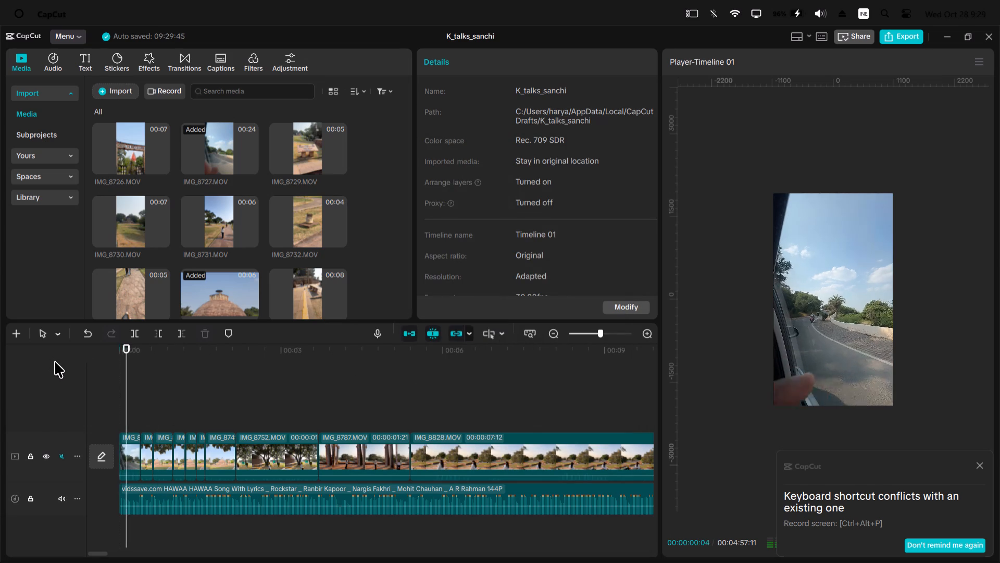
key("space")
Replace the second short IMG_8741.MOV piece with IMG_8726.MOV and the third with IMG_8731.MOV.
left_click_drag(144, 139, 151, 450)
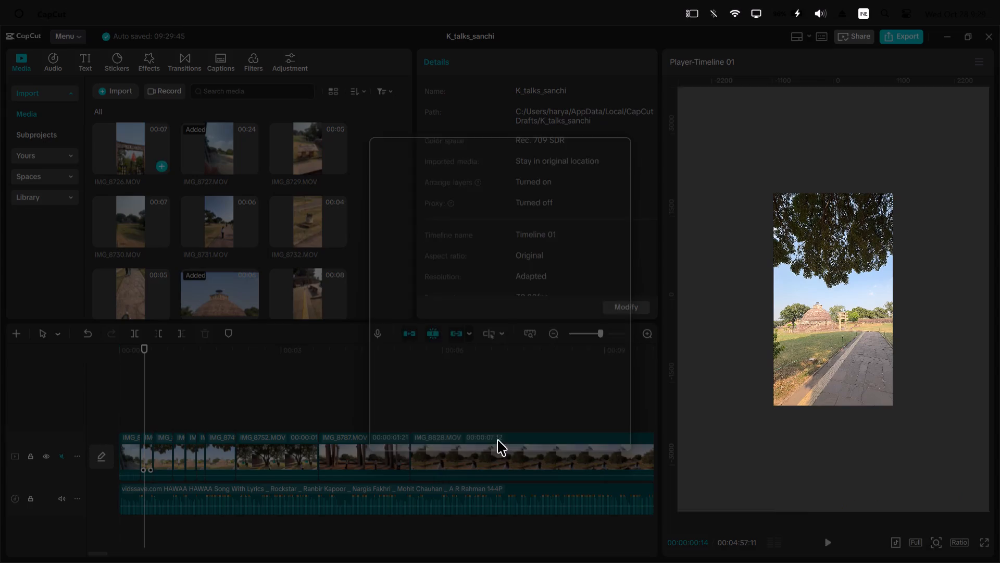
left_click(551, 430)
left_click_drag(229, 213, 155, 472)
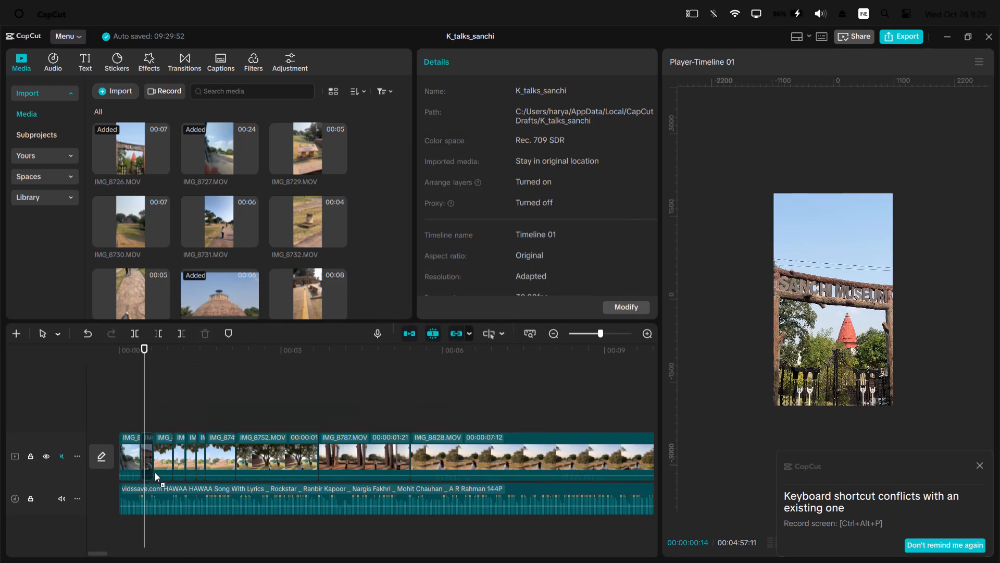
left_click_drag(155, 472, 161, 476)
left_click(542, 427)
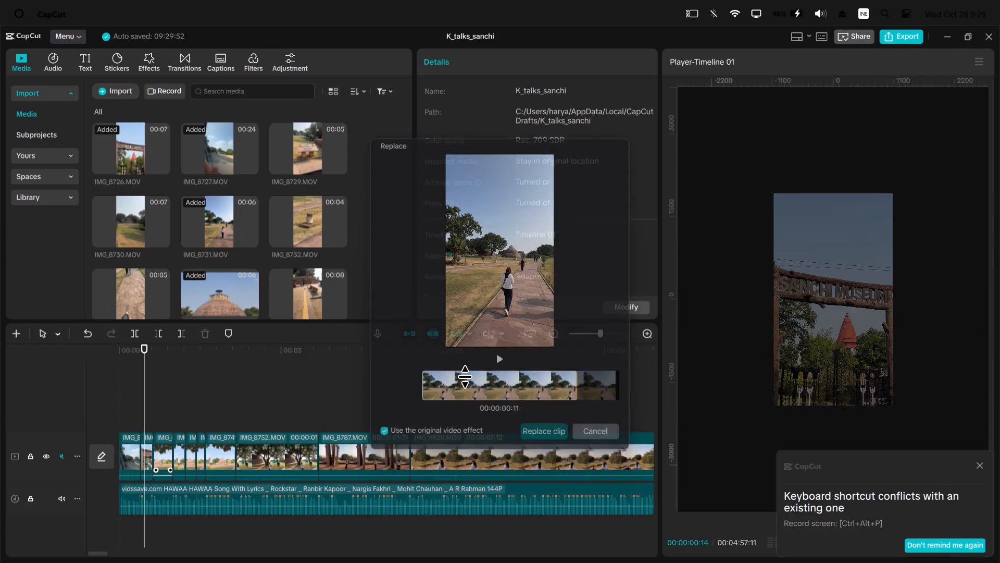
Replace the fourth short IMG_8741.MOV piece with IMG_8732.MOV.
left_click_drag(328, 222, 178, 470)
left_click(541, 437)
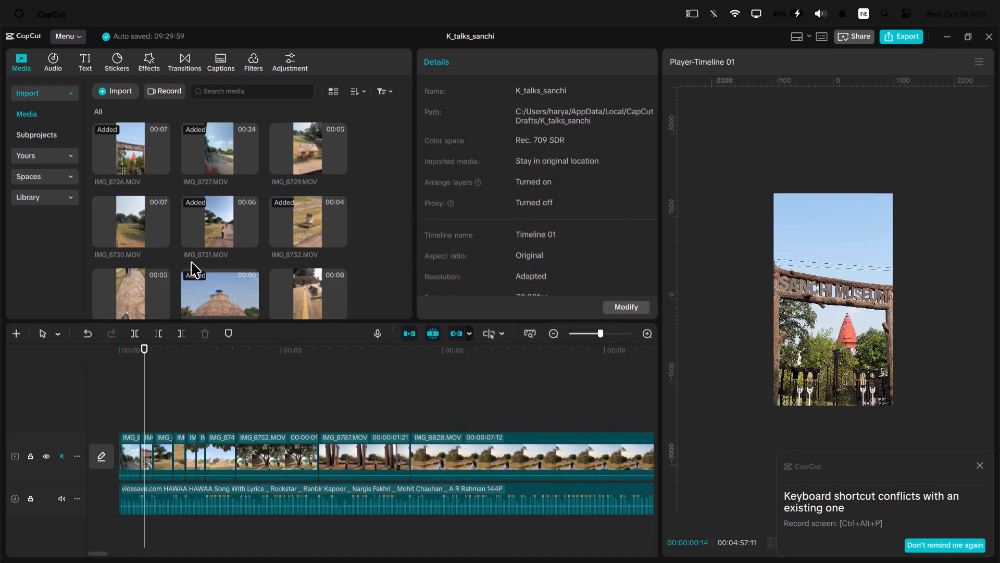
Replace the fourth short piece in the timeline with IMG_8734.MOV, the horizontal stupa dome clip.
left_click_drag(232, 285, 219, 349)
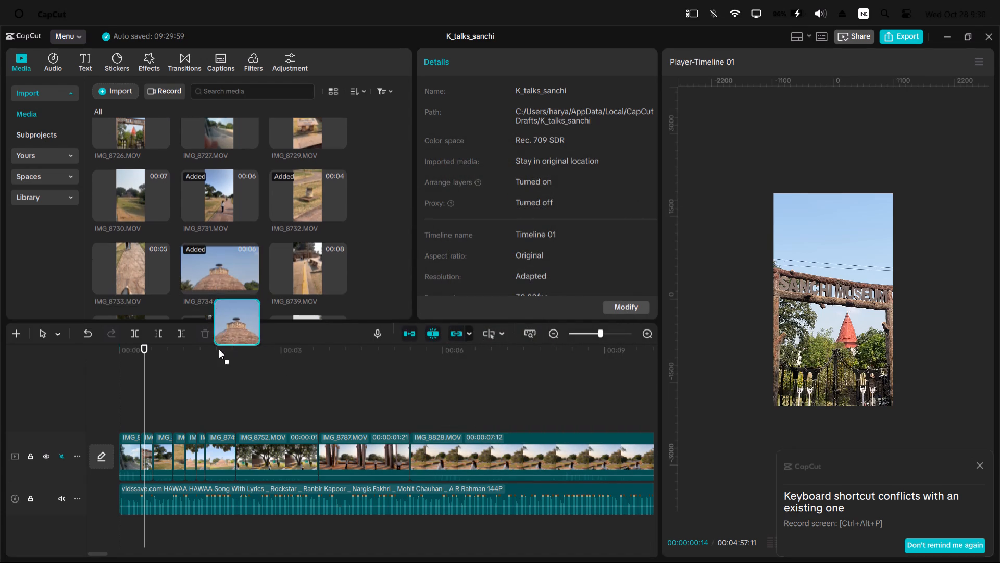
left_click_drag(219, 349, 177, 450)
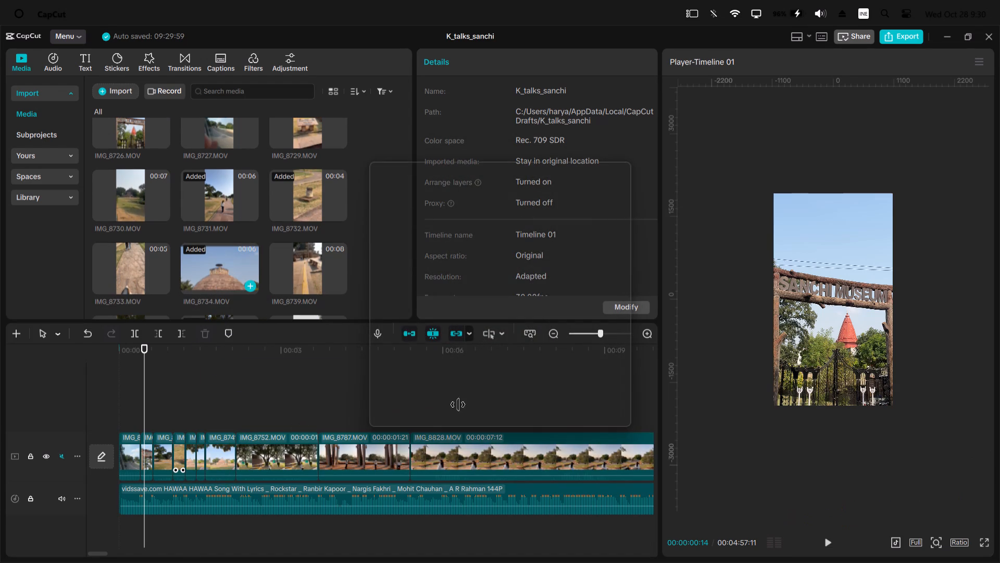
left_click(555, 408)
Preview IMG_8739.MOV, trim off its beginning in the media library, and replace the fifth short piece with it.
scroll(246, 200, "down", 1)
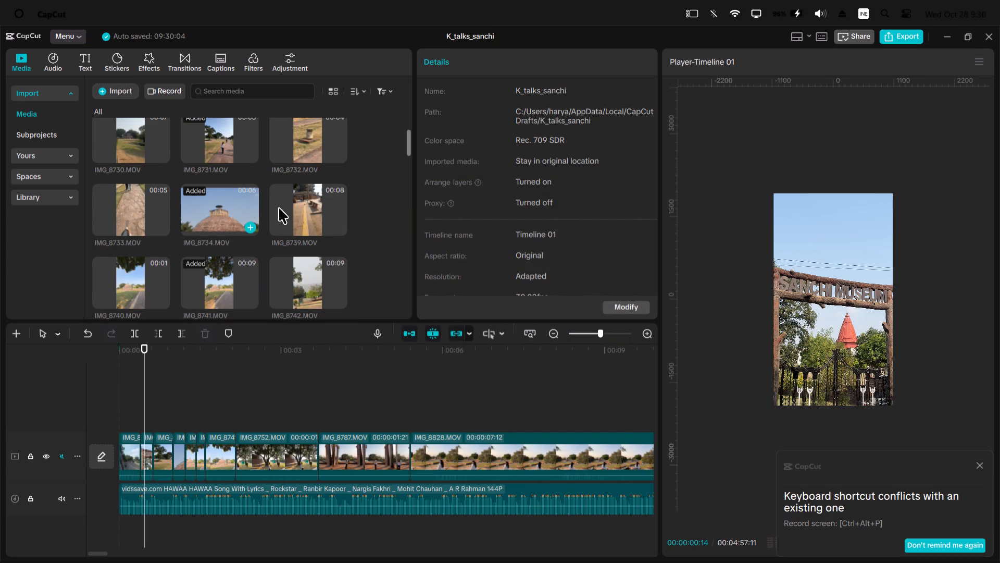
left_click(312, 212)
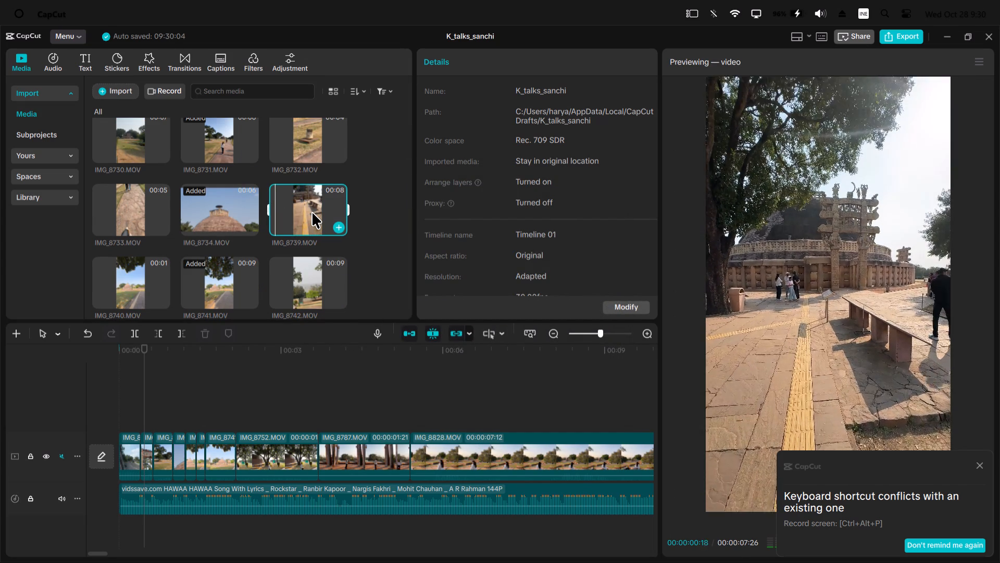
key("space")
left_click_drag(271, 213, 276, 215)
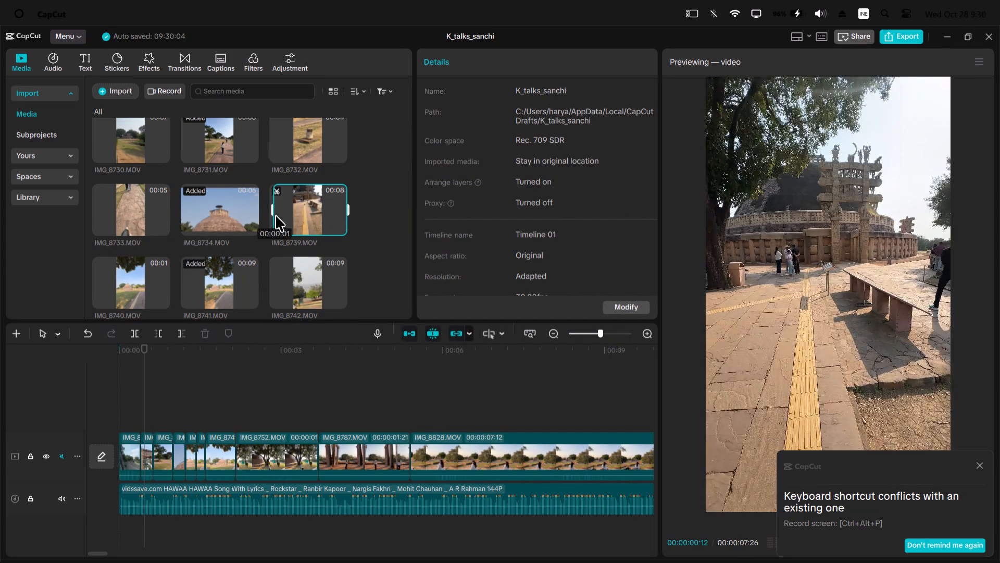
left_click_drag(276, 215, 287, 222)
left_click_drag(318, 210, 188, 442)
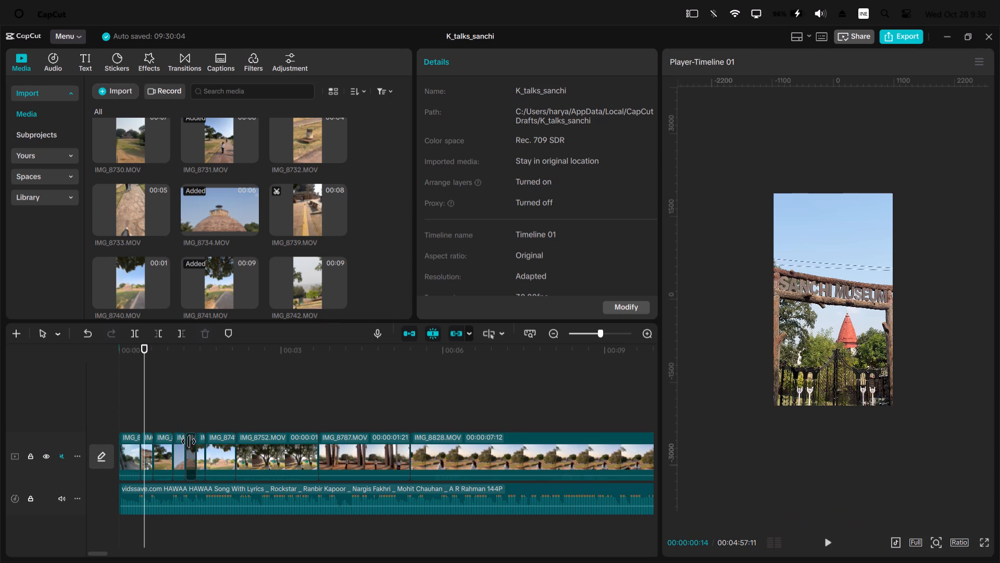
left_click(551, 438)
Play the opening several times to check the replaced short clips against the song's beats.
left_click_drag(153, 351, 82, 350)
key("space")
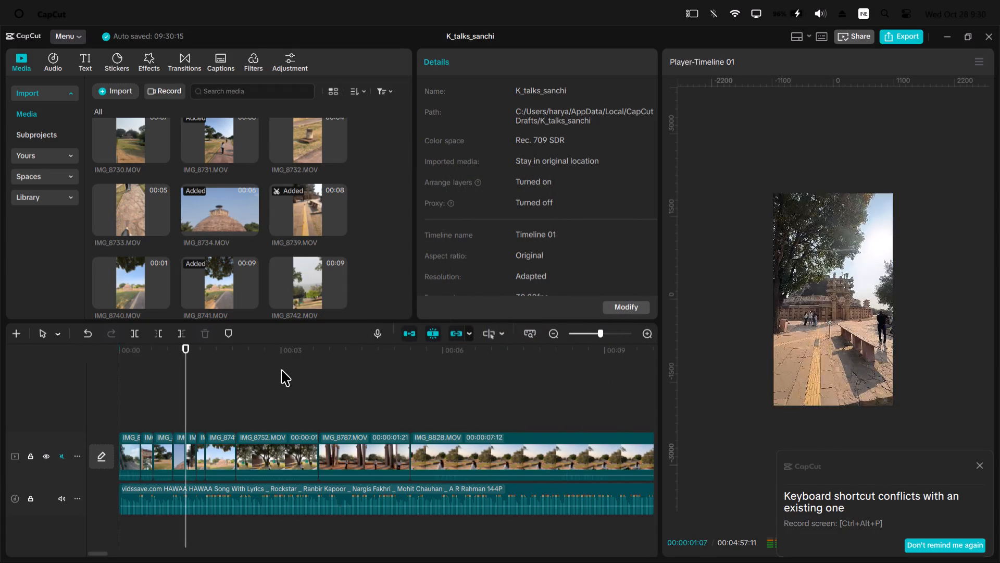
key("space")
left_click_drag(195, 361, 190, 360)
scroll(195, 398, "up", 5, "ctrl")
left_click(191, 458)
key("space")
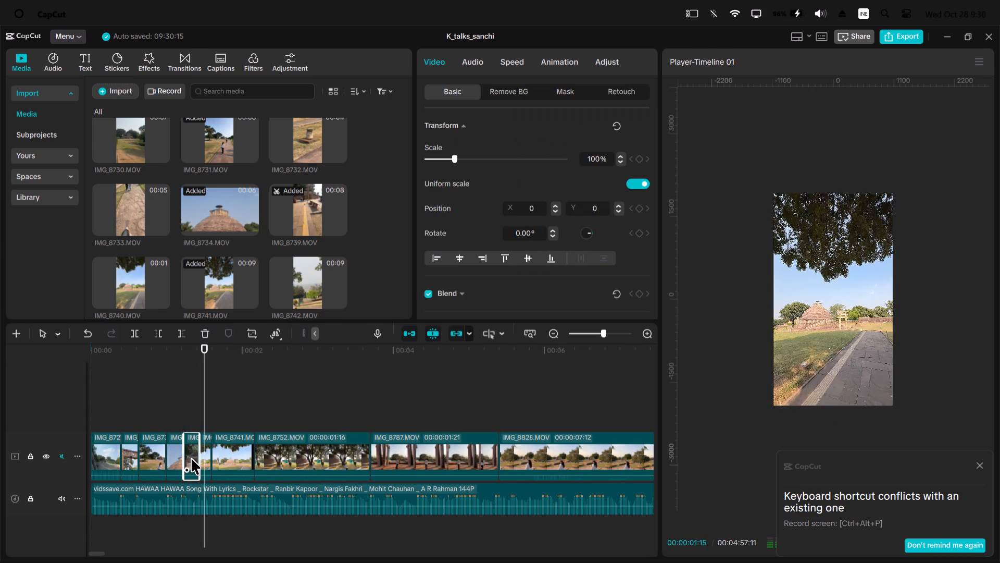
key("space")
left_click_drag(162, 359, 27, 344)
key("space")
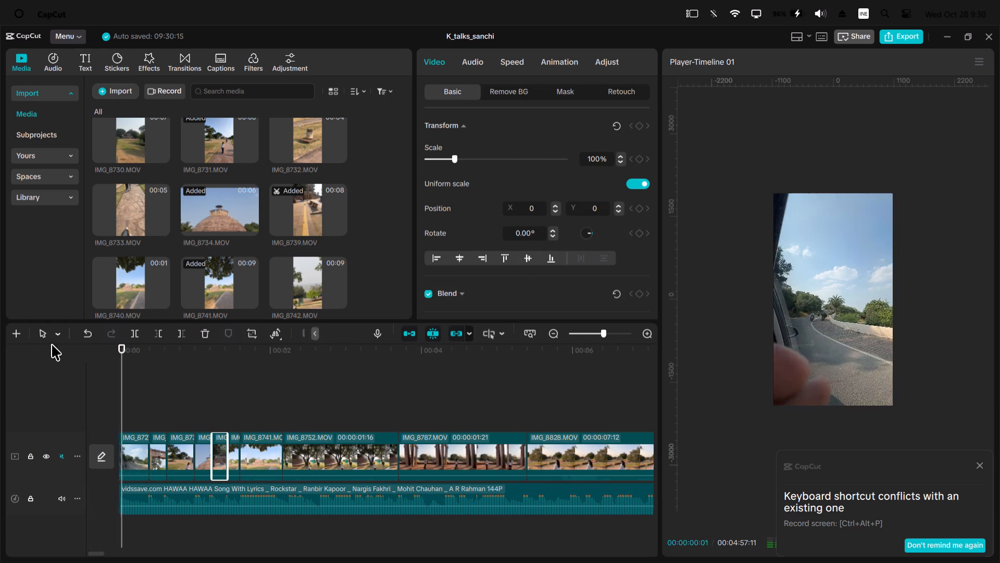
key("space")
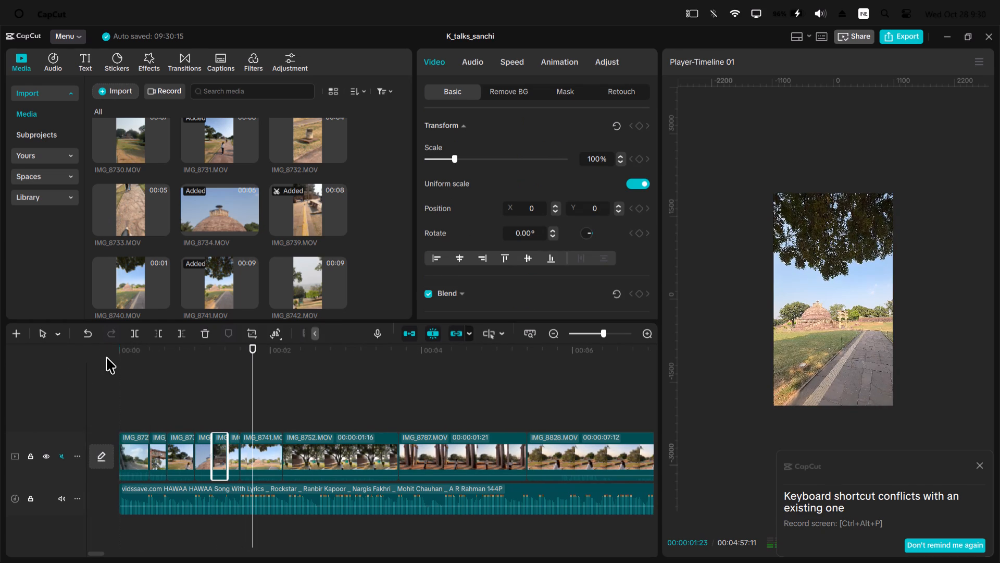
Scale the IMG_8734.MOV clip up to 316% so it fills the vertical frame.
left_click(169, 347)
left_click_drag(169, 347, 205, 371)
left_click(201, 464)
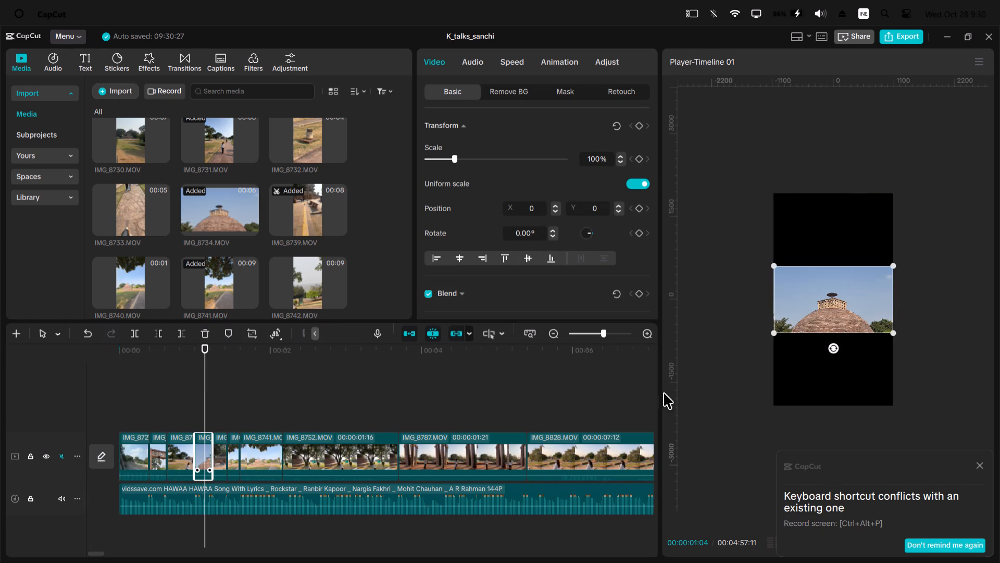
left_click_drag(777, 332, 652, 529)
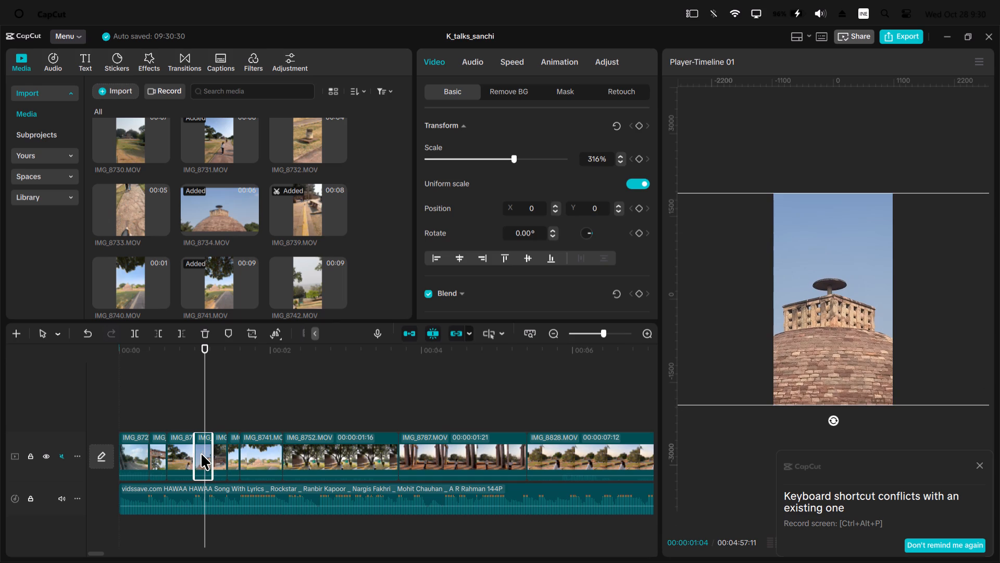
Copy the scaled IMG_8734.MOV clip and paste the copy at 00:00:01:04 on a track above.
left_click(201, 454)
left_click(253, 457)
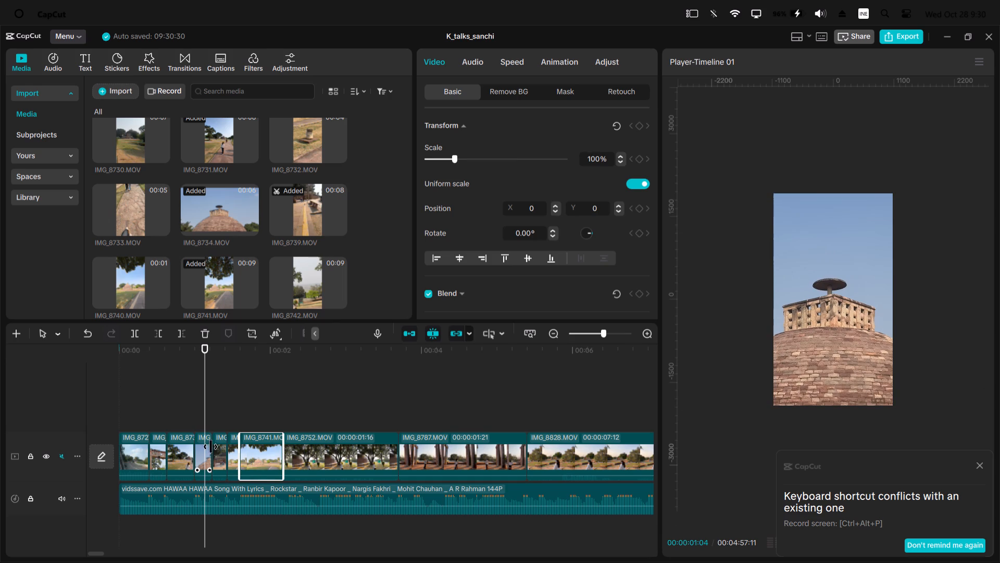
left_click(205, 446)
key("ctrl+c")
key("ctrl+v")
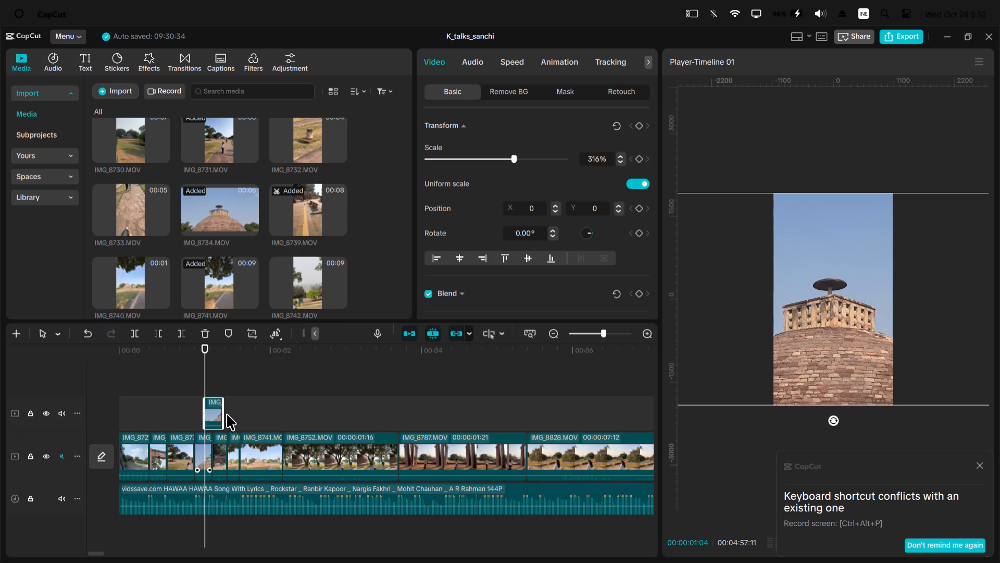
Extend the copied IMG_8734.MOV clip to 00:00:03:01 long and trim off its part before 00:00:03:06.
left_click_drag(220, 412, 404, 441)
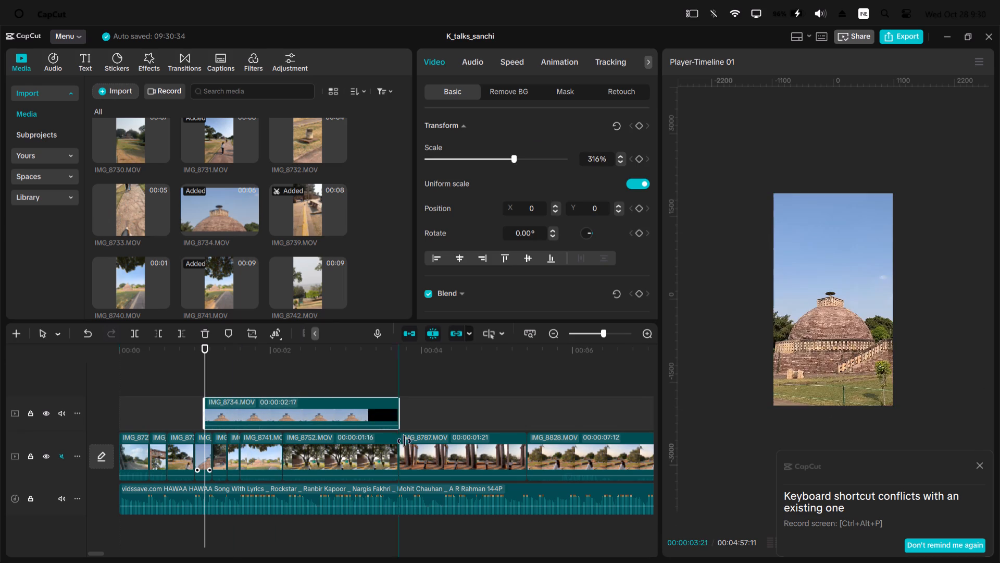
left_click_drag(404, 441, 433, 445)
left_click(371, 345)
left_click_drag(371, 345, 382, 352)
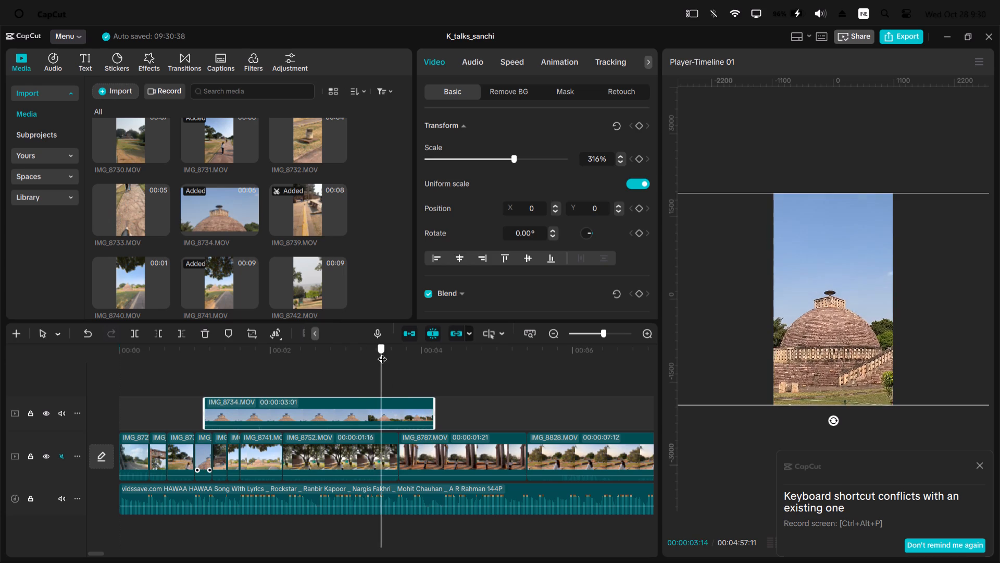
left_click_drag(382, 352, 360, 360)
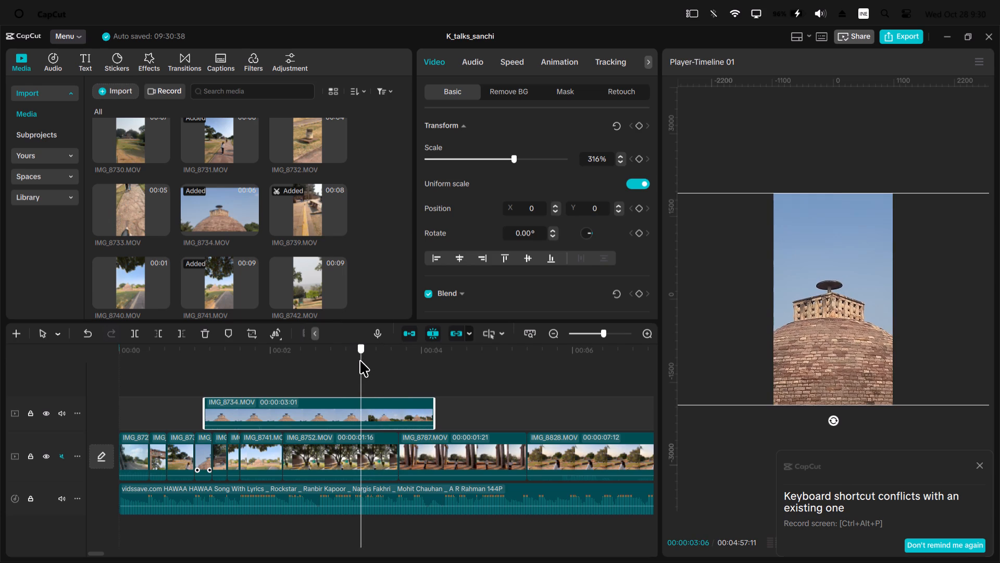
left_click_drag(360, 360, 360, 360)
left_click(365, 417)
key("q")
Move the trimmed IMG_8734.MOV copy above the third short clip and trim off its part after 00:00:01:00.
left_click_drag(375, 414, 309, 425)
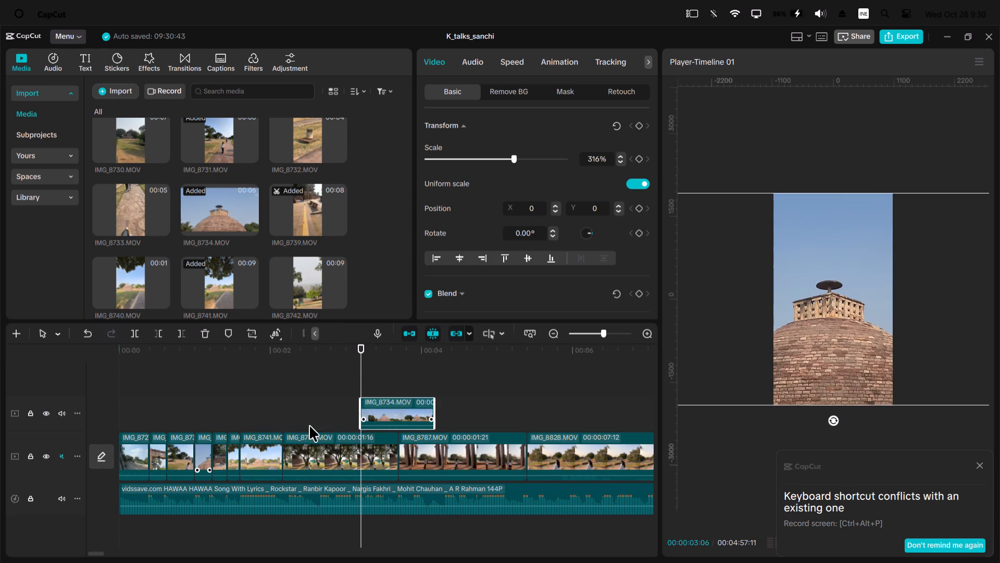
left_click_drag(309, 425, 184, 423)
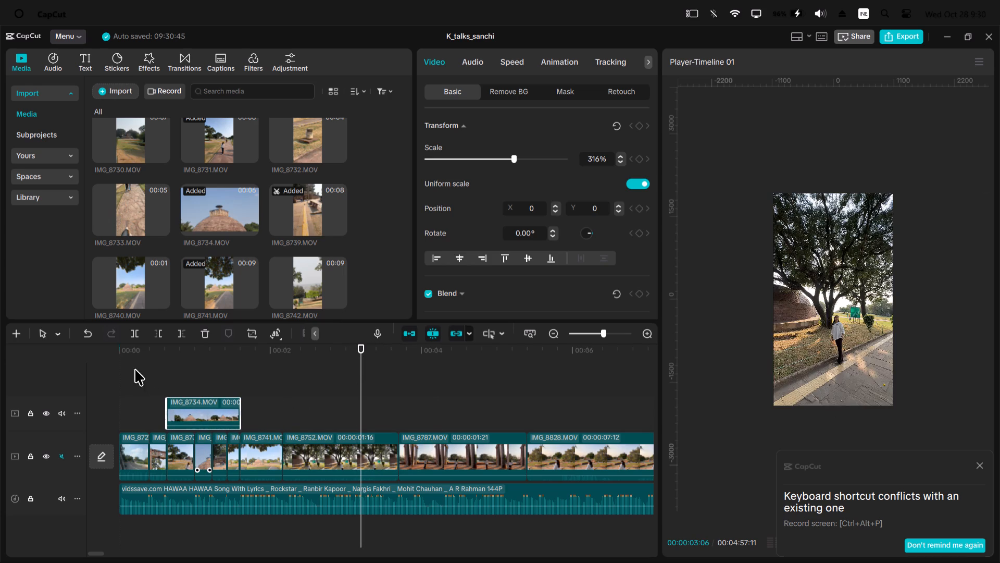
left_click_drag(127, 361, 118, 358)
key("space")
key("space")
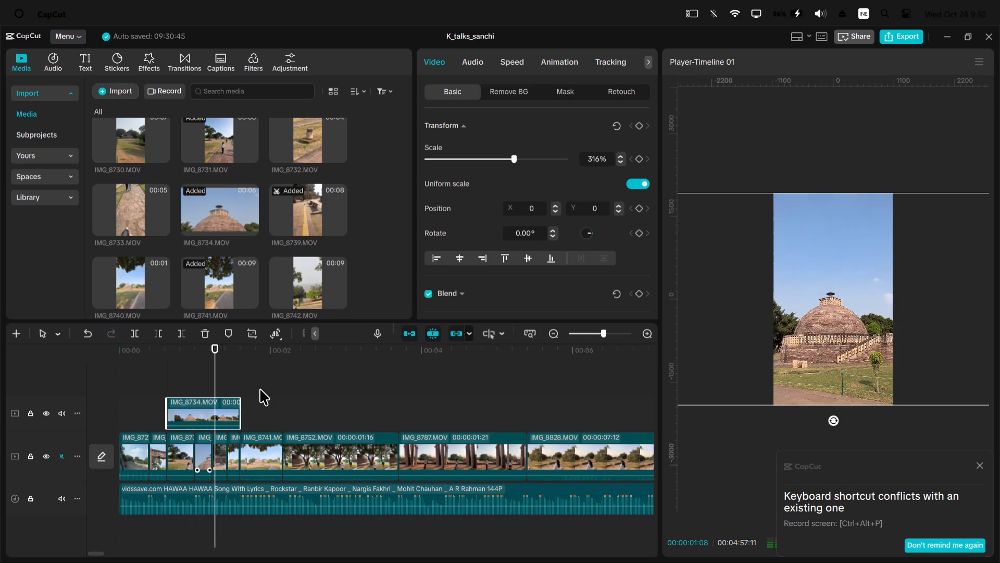
left_click_drag(219, 364, 195, 373)
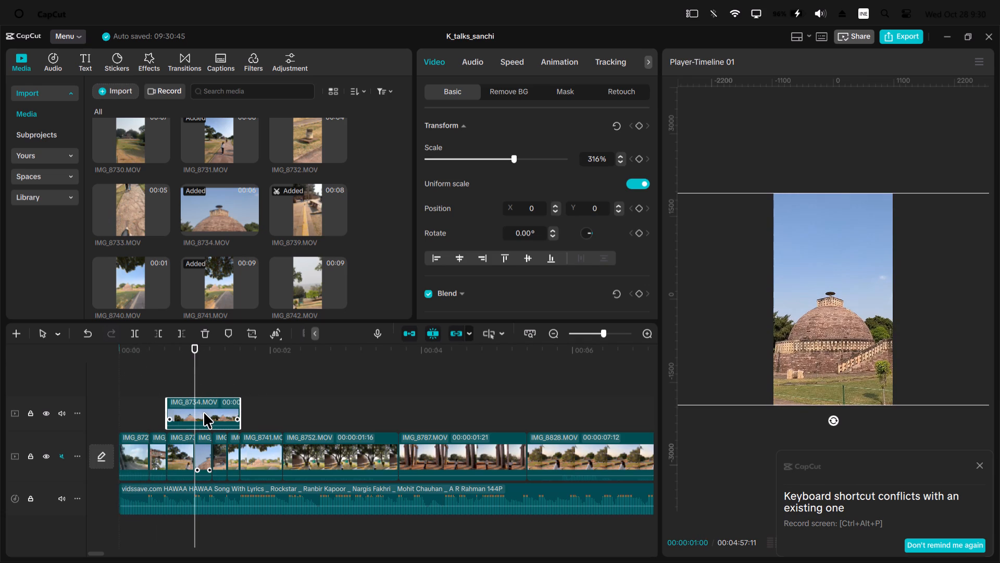
left_click(204, 412)
key("w")
Lift the third short clip off the main track, put the IMG_8734.MOV copy in its place, and align the lifted clip at 00:00:01:00 above.
left_click(185, 456)
left_click_drag(186, 454, 193, 445)
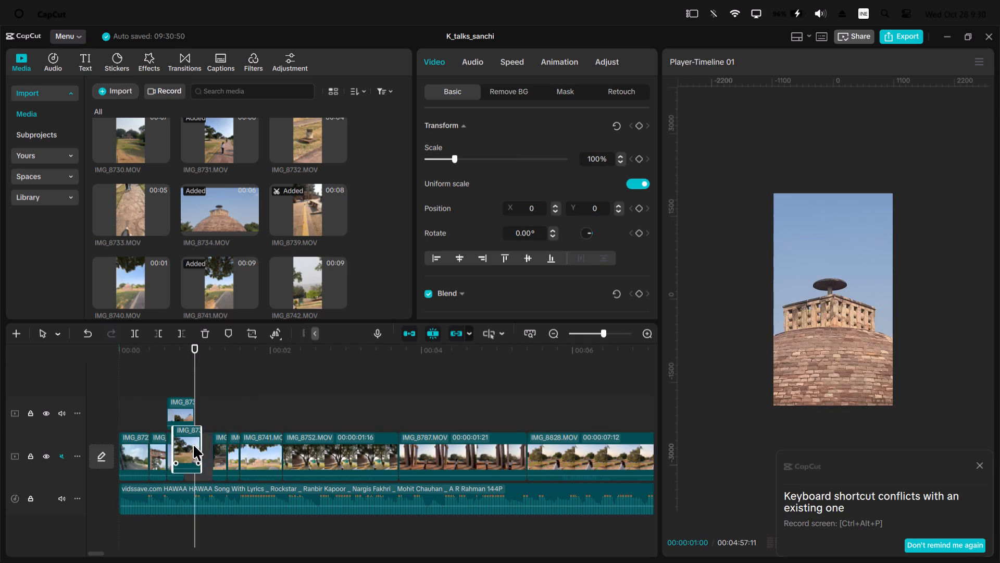
left_click_drag(193, 445, 245, 405)
left_click_drag(177, 410, 164, 446)
left_click_drag(246, 410, 216, 414)
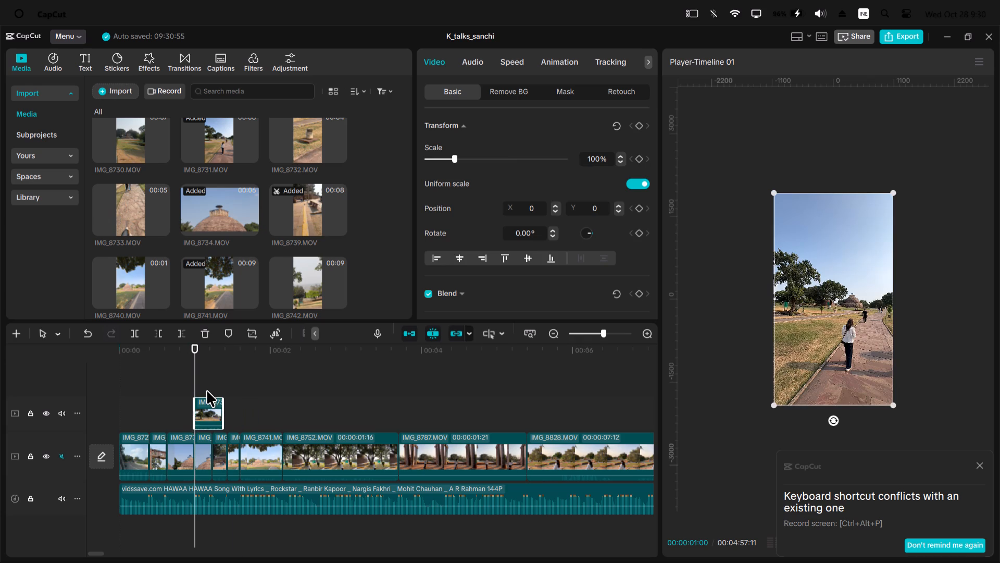
Trim the lifted clip's end at 00:00:01:07, place it fourth on the main track, and delete the old short IMG_8734.MOV piece after it.
left_click_drag(192, 364, 211, 371)
left_click(205, 408)
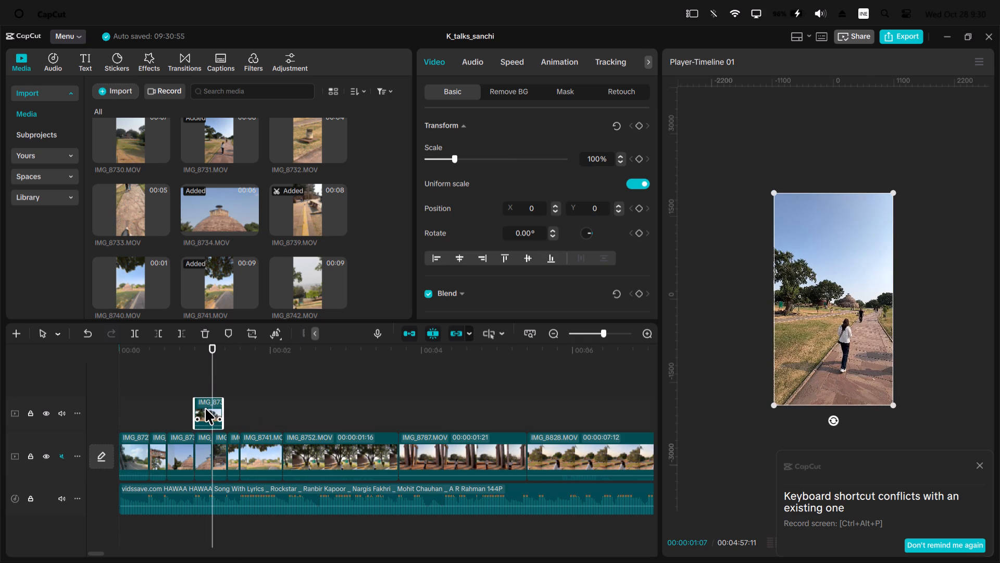
key("w")
left_click_drag(204, 404, 200, 450)
left_click(226, 451)
key("z")
Play the opening from the start and trim off the IMG_8828.MOV clip's part after 00:00:07:00.
left_click_drag(213, 363, 0, 368)
key("space")
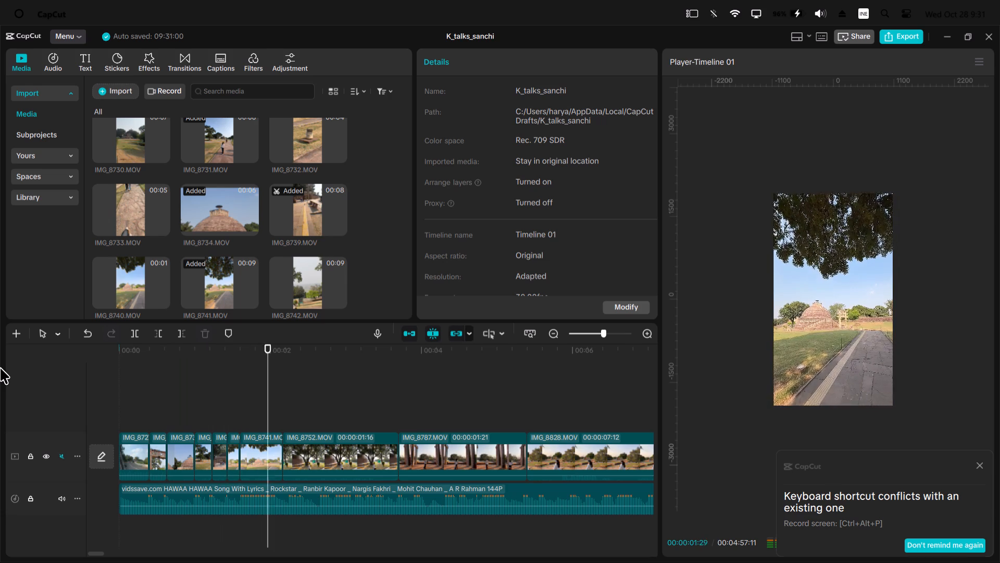
scroll(409, 447, "down", 5, "ctrl")
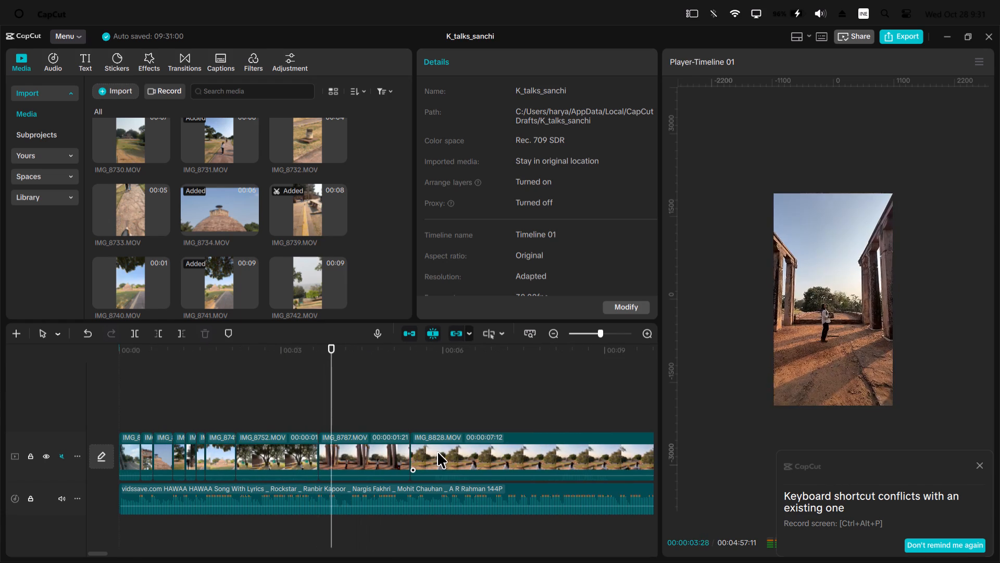
scroll(477, 466, "down", 5, "ctrl")
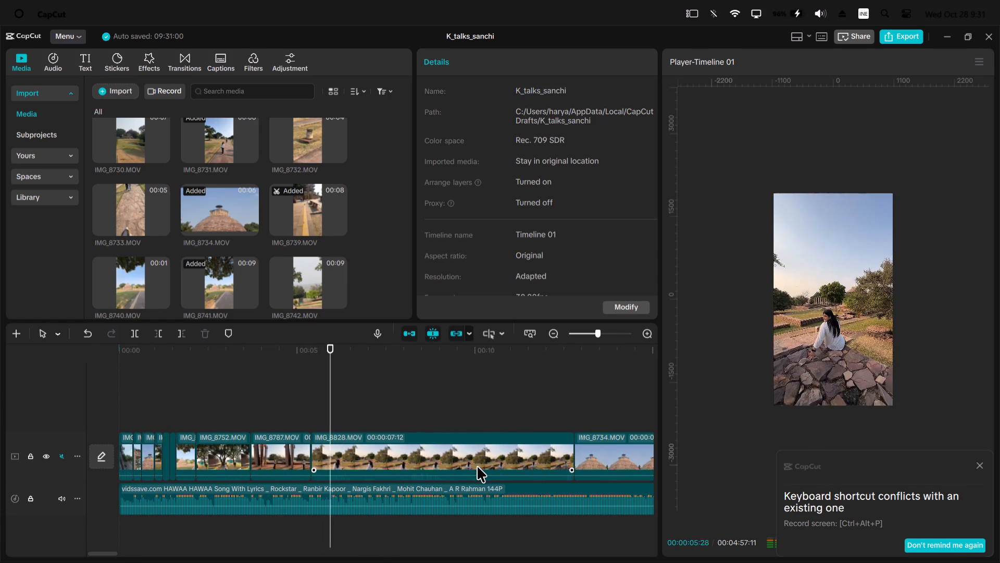
key("space")
left_click(386, 445)
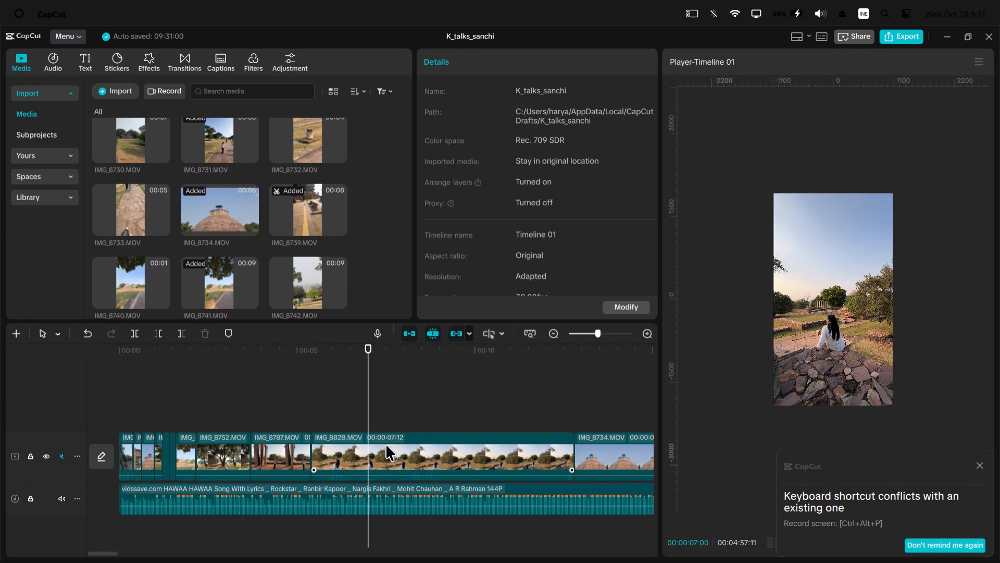
key("w")
Browse the media library for another opening shot, previewing IMG_8752.MOV, IMG_8749.MOV, IMG_8754.MOV and IMG_8875.MOV.
scroll(243, 222, "down", 3)
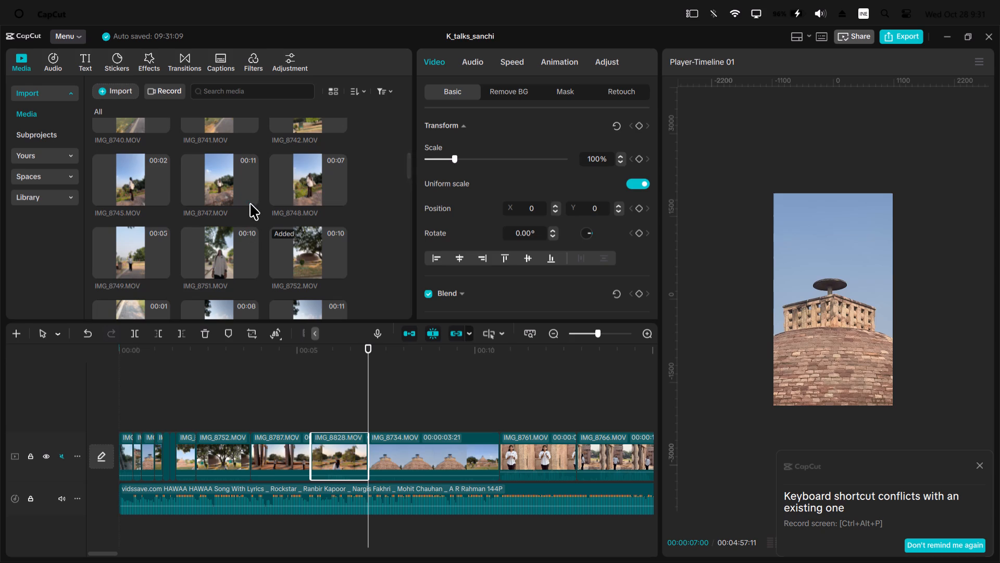
left_click(302, 260)
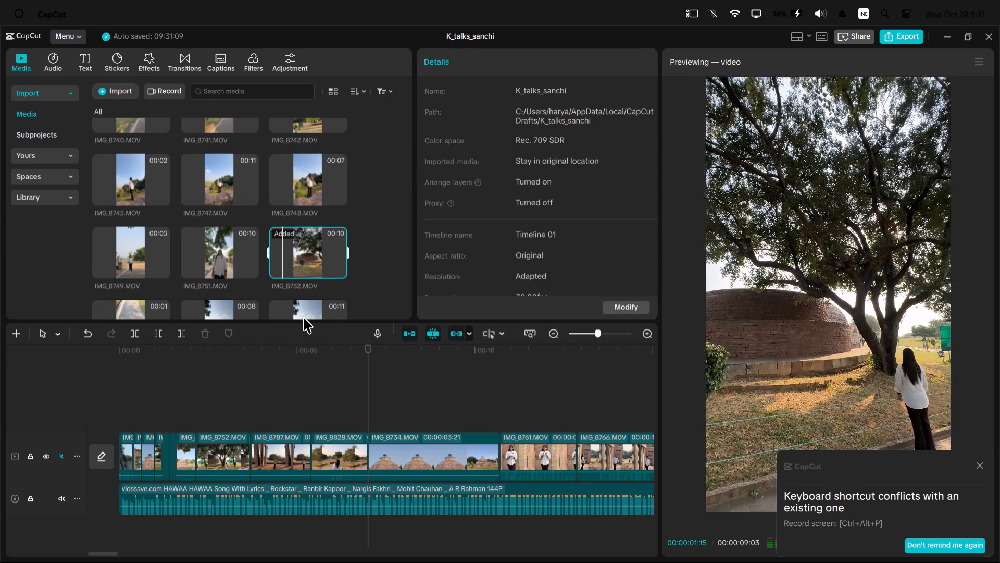
left_click(126, 248)
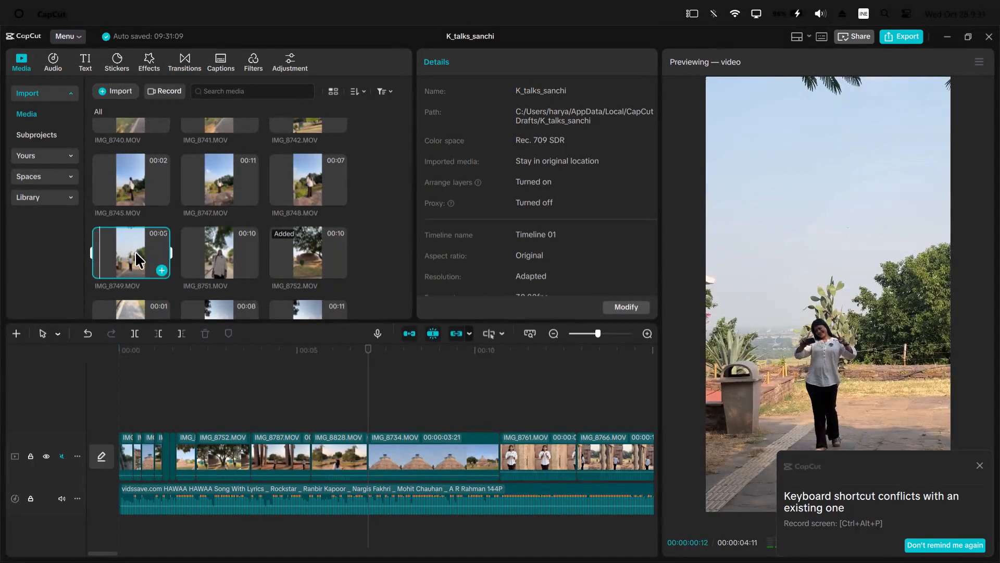
scroll(164, 259, "down", 2)
left_click(208, 202)
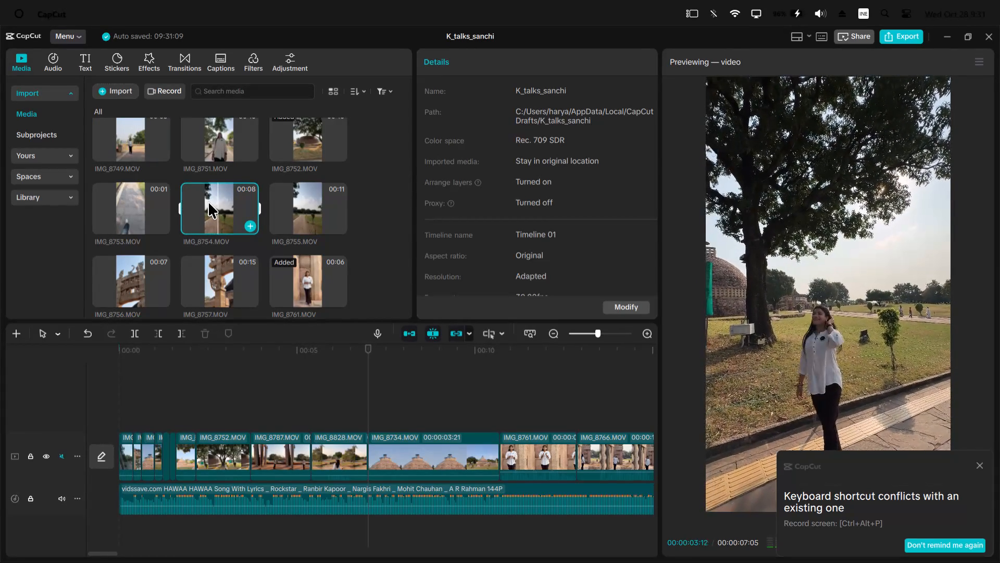
scroll(147, 201, "down", 1)
scroll(192, 206, "down", 1)
scroll(278, 210, "down", 2)
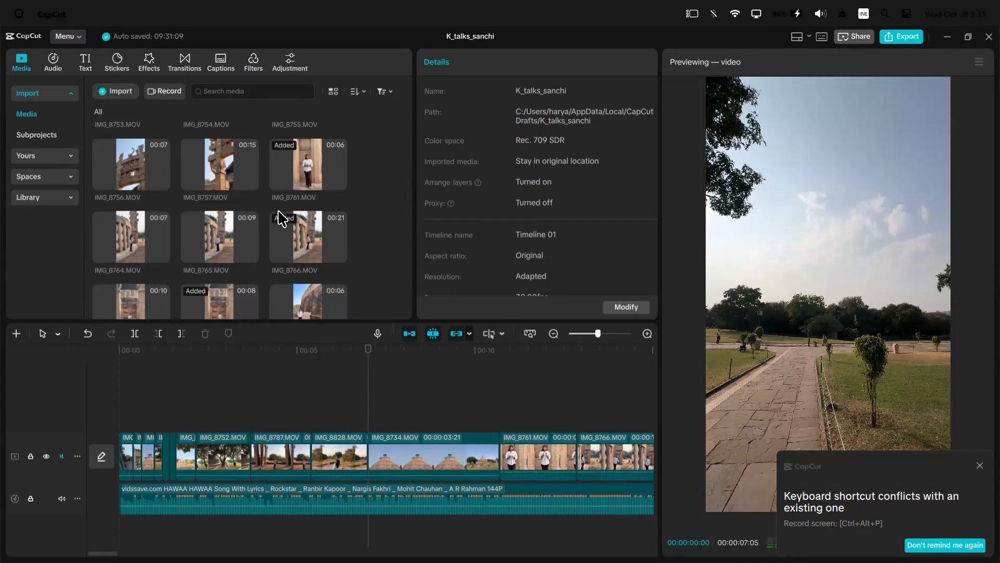
scroll(278, 211, "down", 17)
left_click(223, 191)
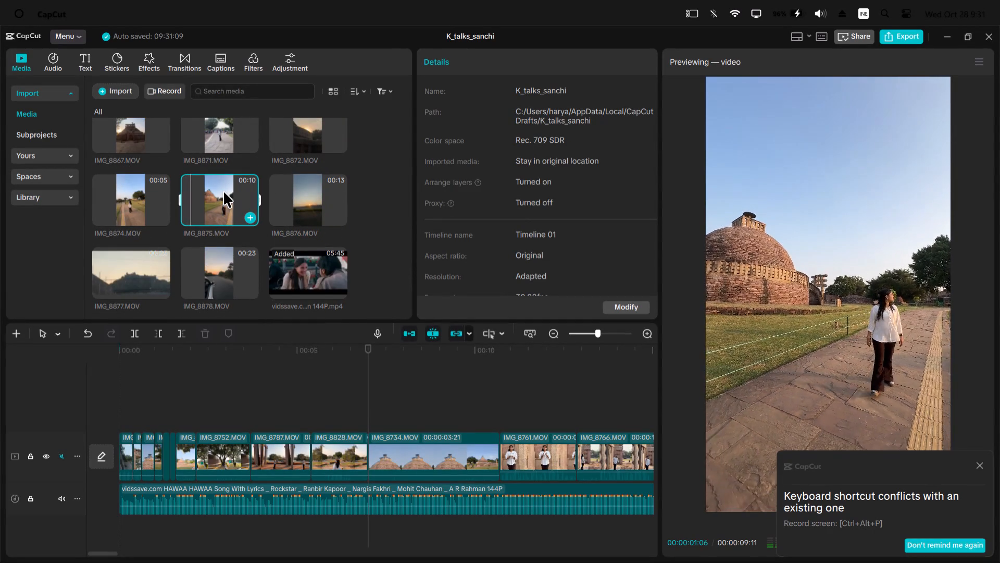
key("space")
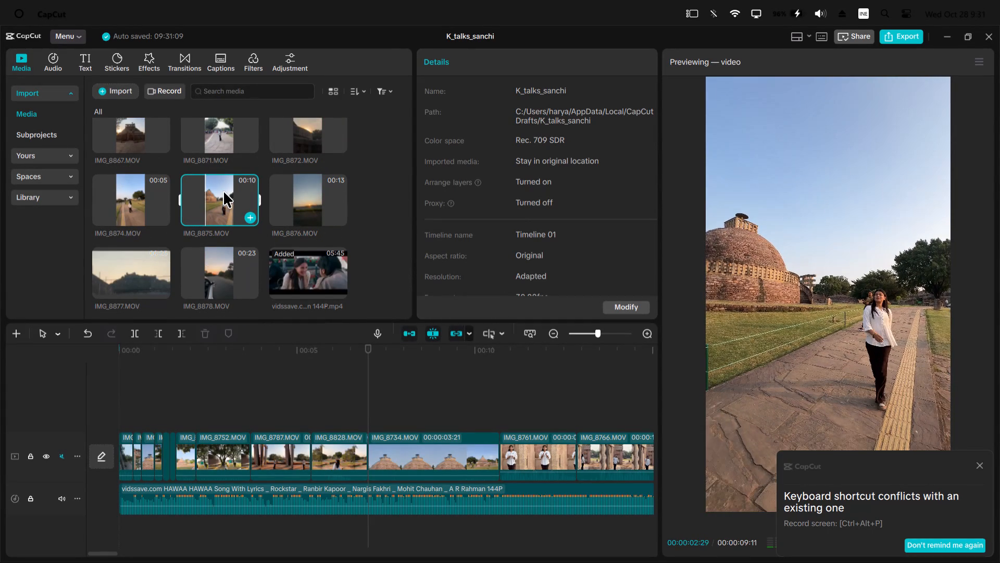
Trim off the beginning of IMG_8875.MOV in the media library and replace the IMG_8752.MOV timeline clip with it, keeping the original video effect.
left_click(173, 347)
scroll(228, 406, "up", 1, "ctrl")
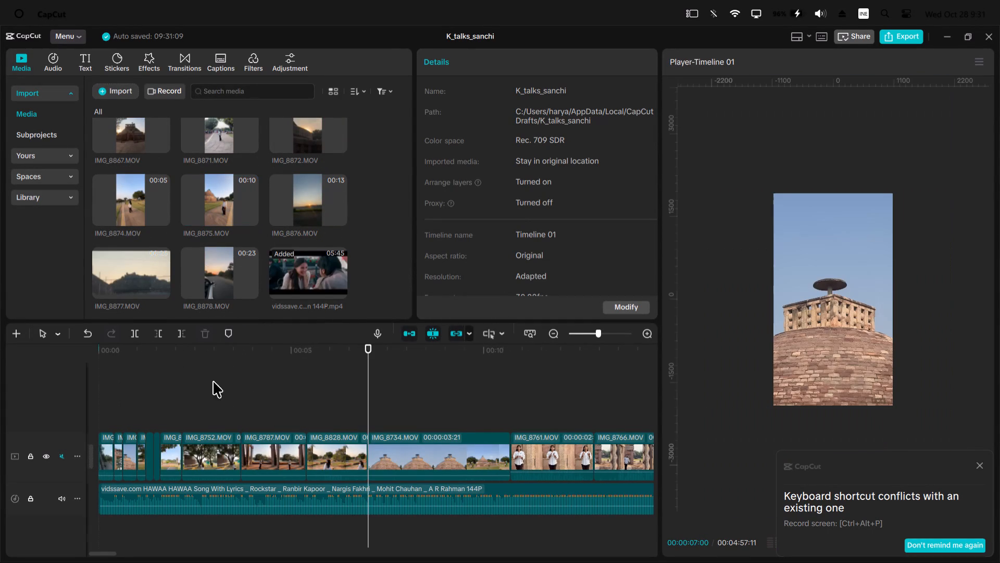
left_click(165, 360)
key("space")
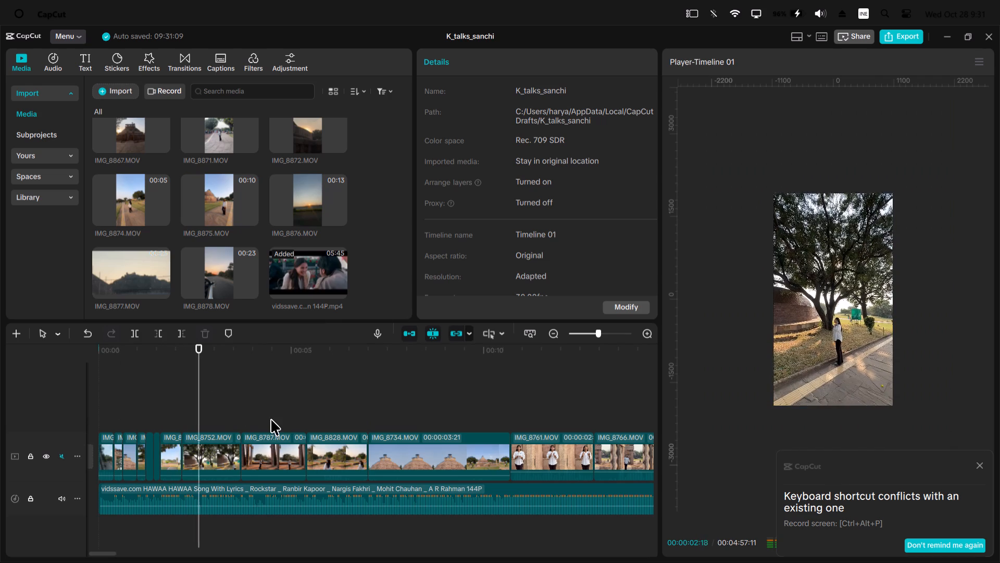
key("space")
left_click(225, 450)
left_click(210, 211)
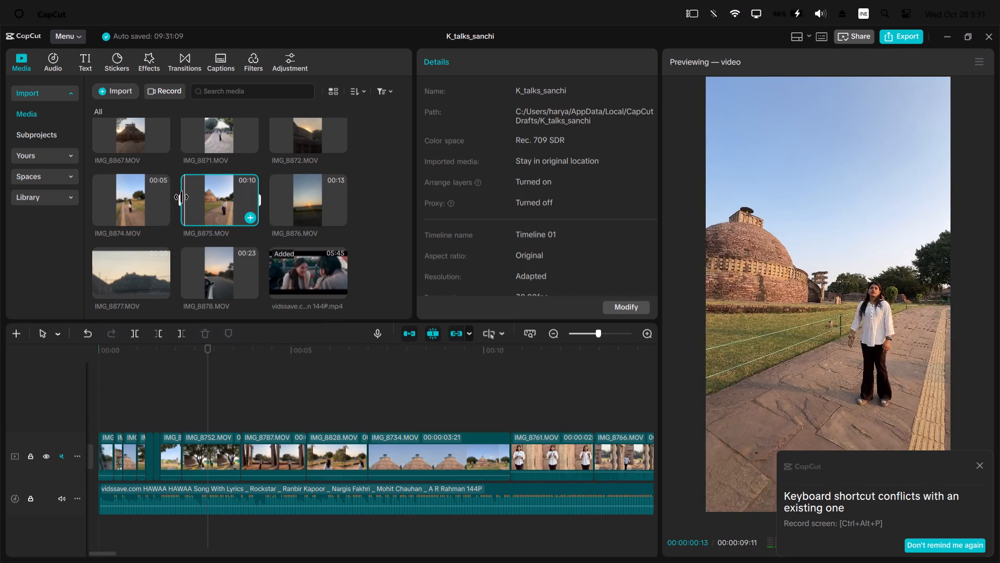
left_click_drag(181, 197, 192, 203)
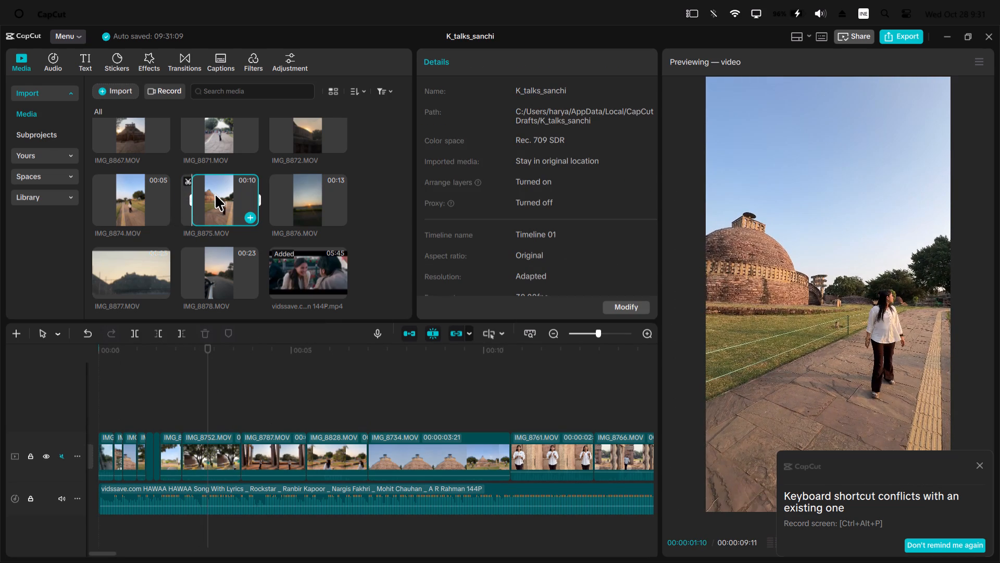
left_click_drag(216, 194, 208, 449)
left_click(550, 434)
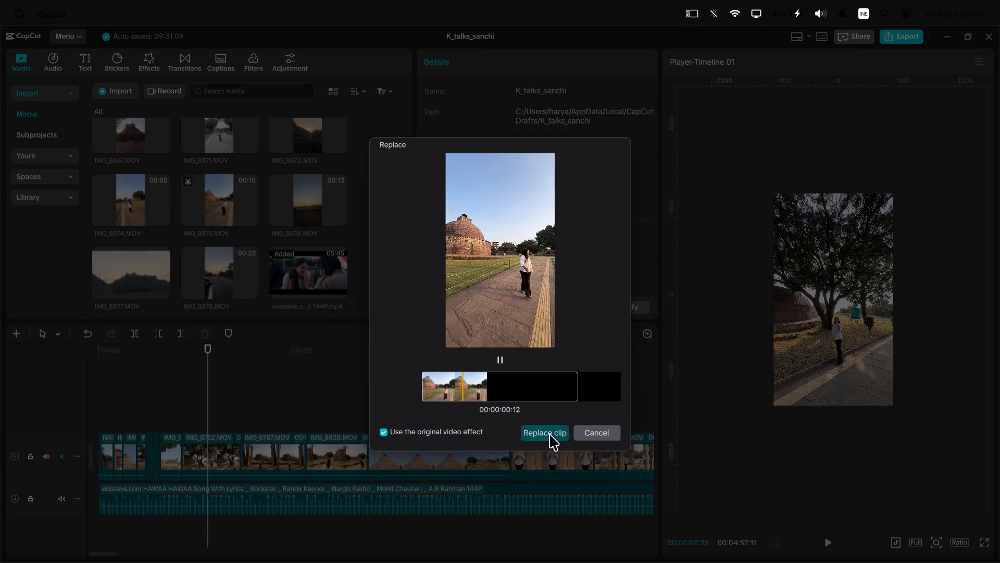
Play the timeline to check the replaced clip and the shots after it, and preview IMG_8874.MOV in the media library.
left_click(167, 362)
key("space")
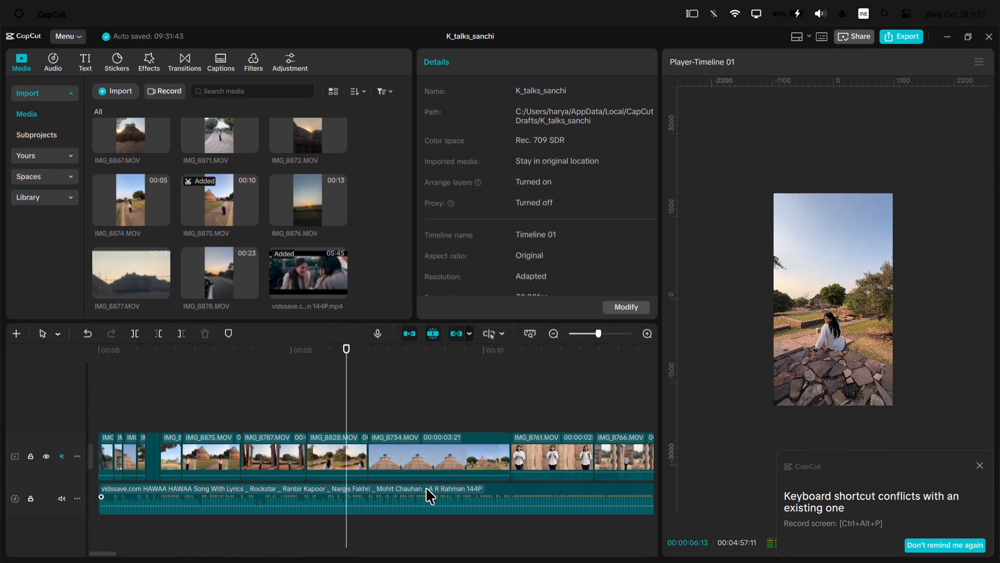
key("space")
left_click(154, 189)
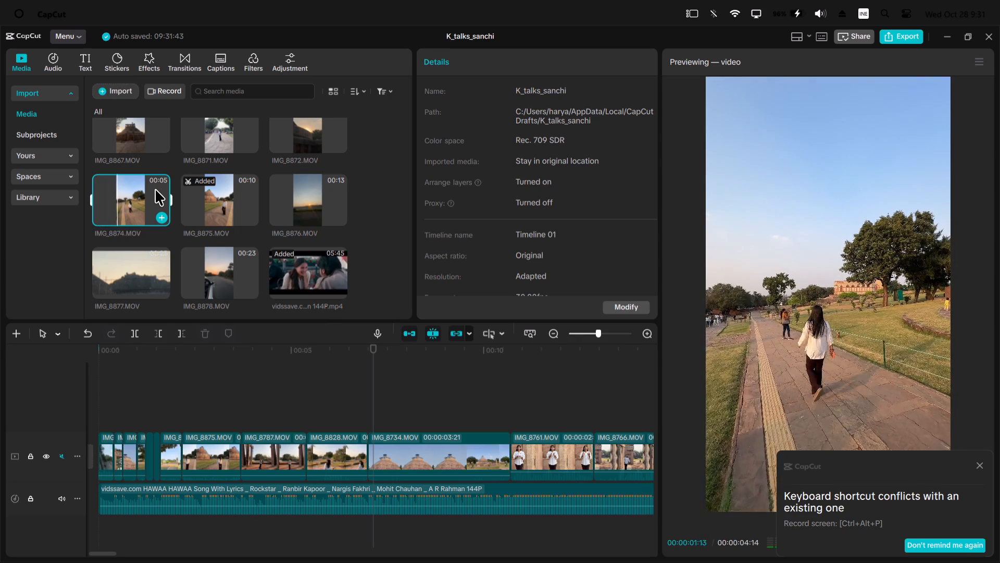
scroll(167, 205, "down", 1)
scroll(205, 283, "down", 3)
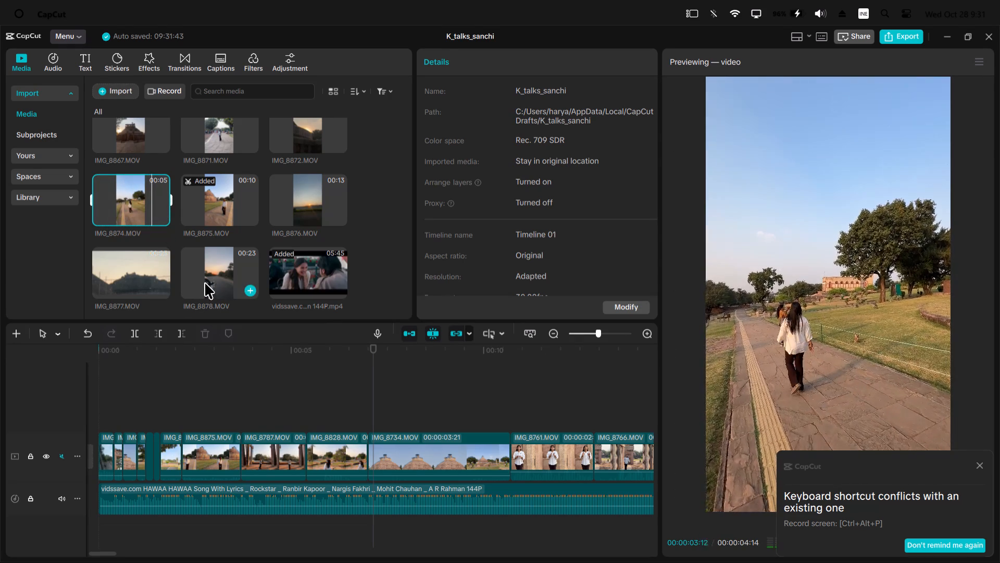
scroll(315, 387, "down", 4, "ctrl")
key("space")
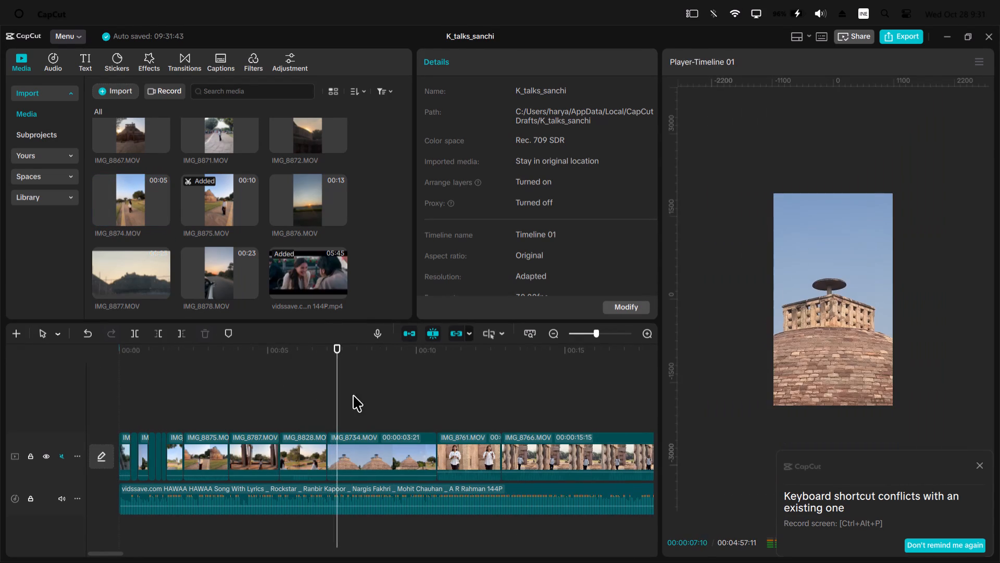
key("space")
Delete the long IMG_8734.MOV clip between IMG_8828.MOV and IMG_8761.MOV.
left_click(380, 452)
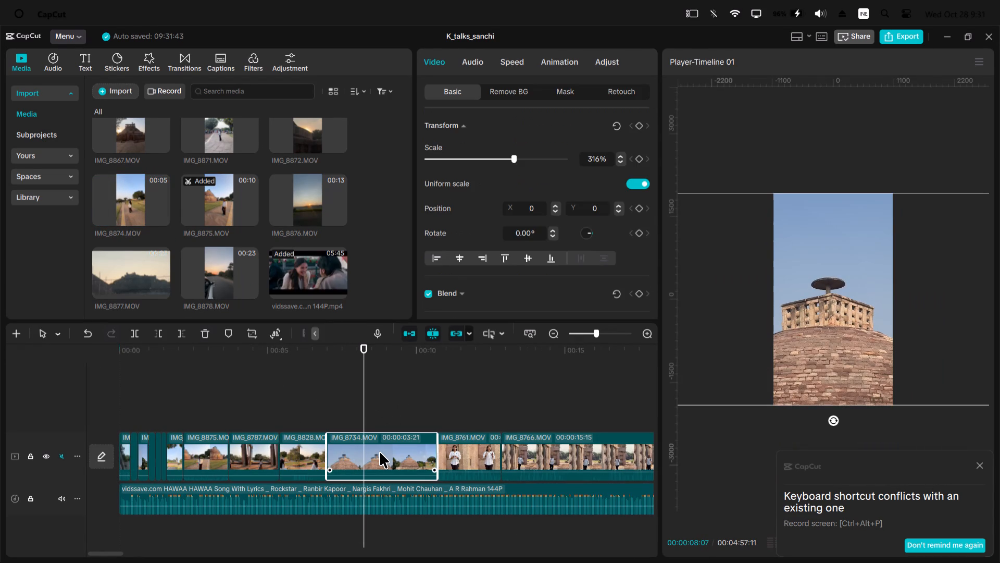
key("z")
Add a keyframe to the HAWAA HAWAA song at 00:00:06:22 and lower its volume to -28.3 dB at 00:00:07:11.
left_click(287, 370)
key("space")
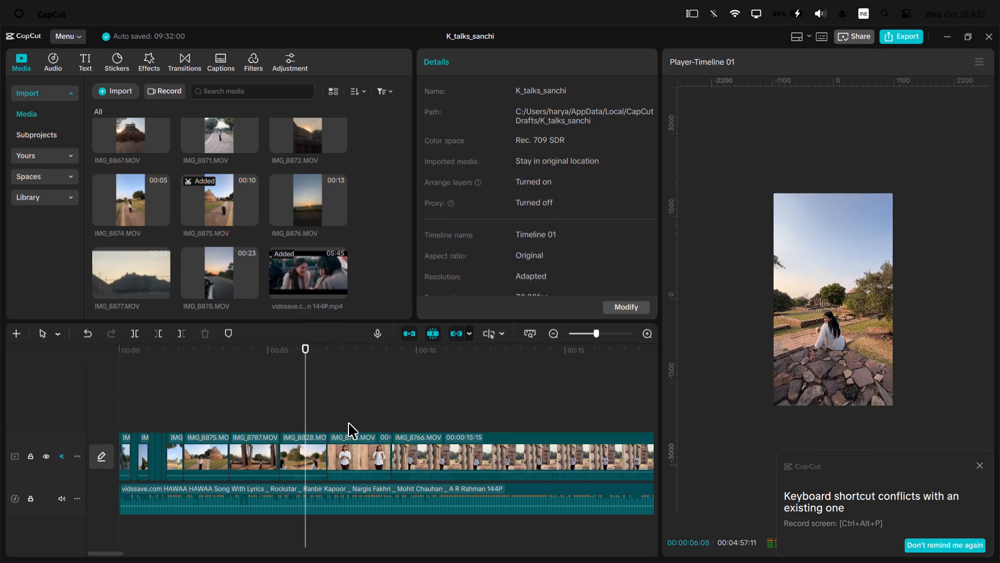
key("space")
left_click(322, 356)
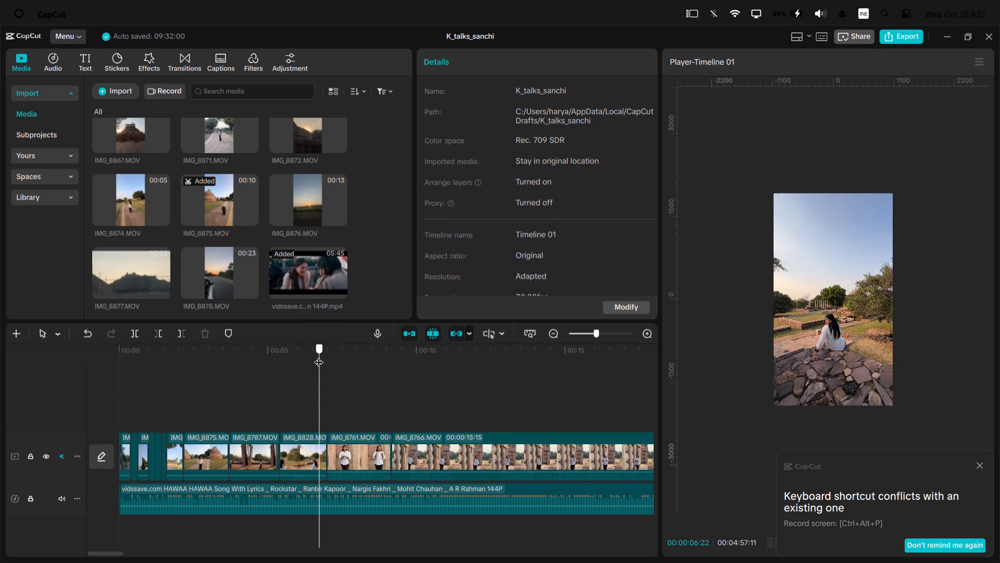
left_click(332, 491)
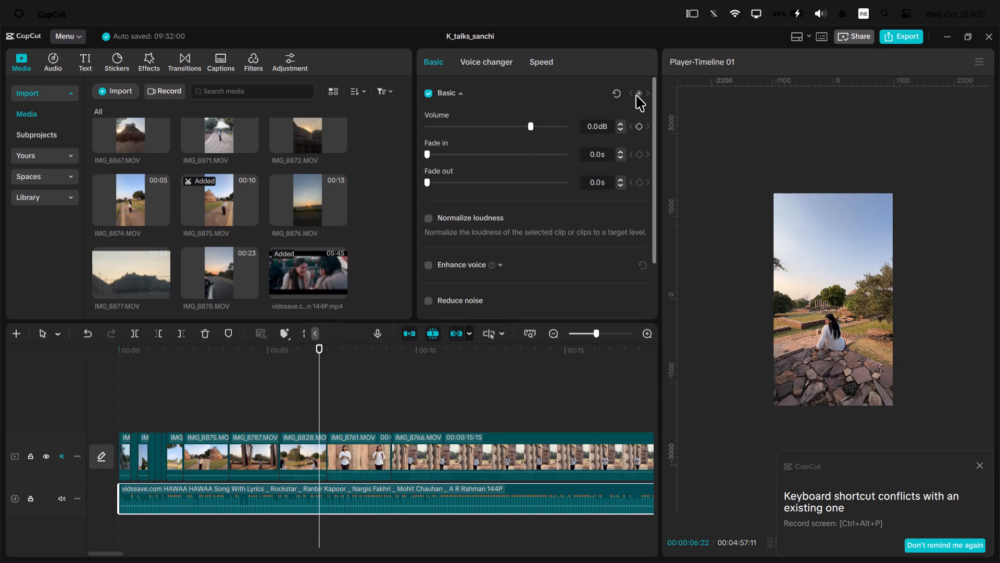
left_click(636, 95)
key("space")
key("space")
left_click(479, 126)
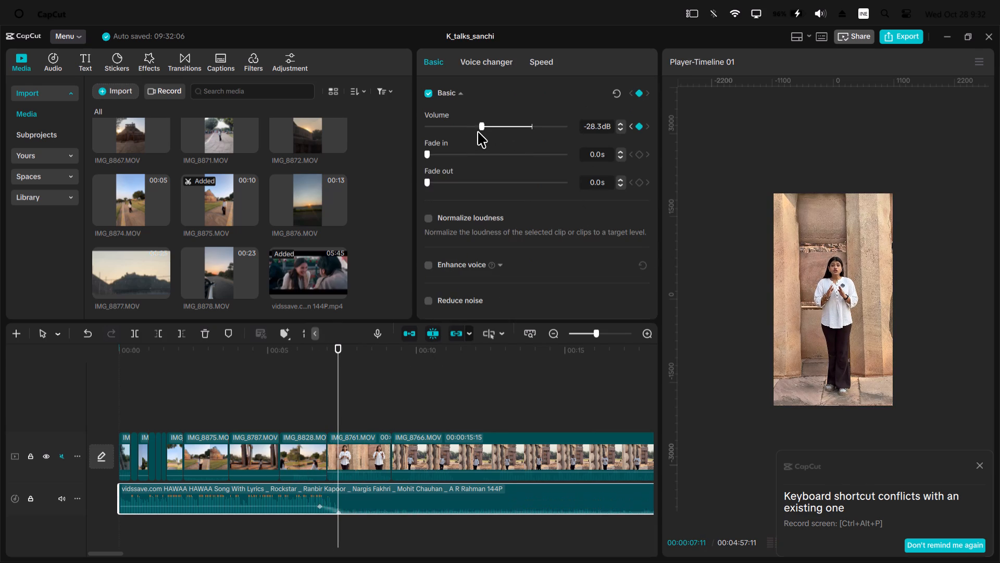
Set the HAWAA HAWAA song's volume to -27.7 dB at the 00:00:07:11 keyframe.
left_click_drag(478, 131, 480, 142)
Extract the audio from all the talking clips, from IMG_8761.MOV through IMG_8825.MOV, onto a separate audio track.
scroll(409, 430, "down", 16, "ctrl")
left_click_drag(517, 402, 454, 437)
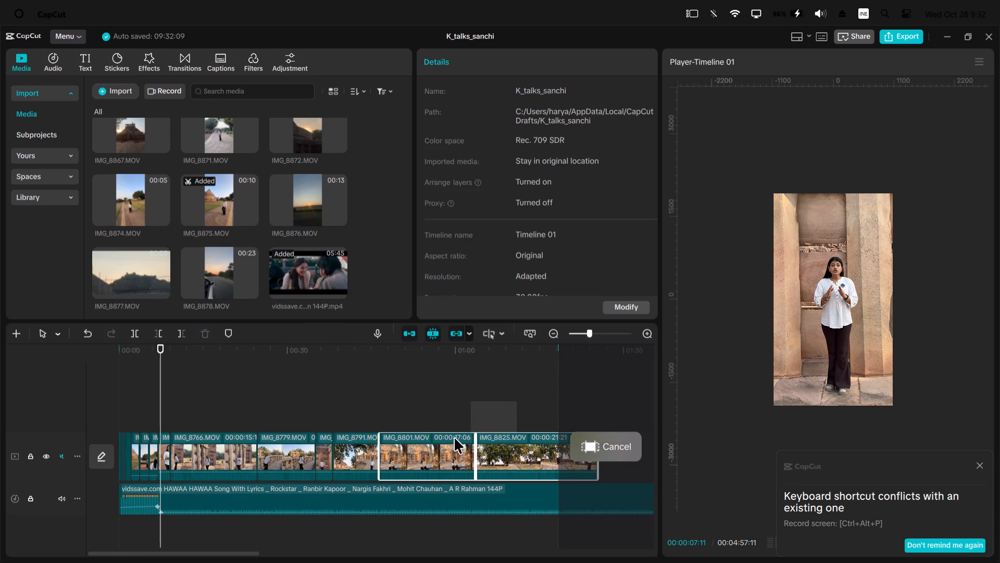
left_click_drag(454, 437, 170, 470)
right_click(170, 470)
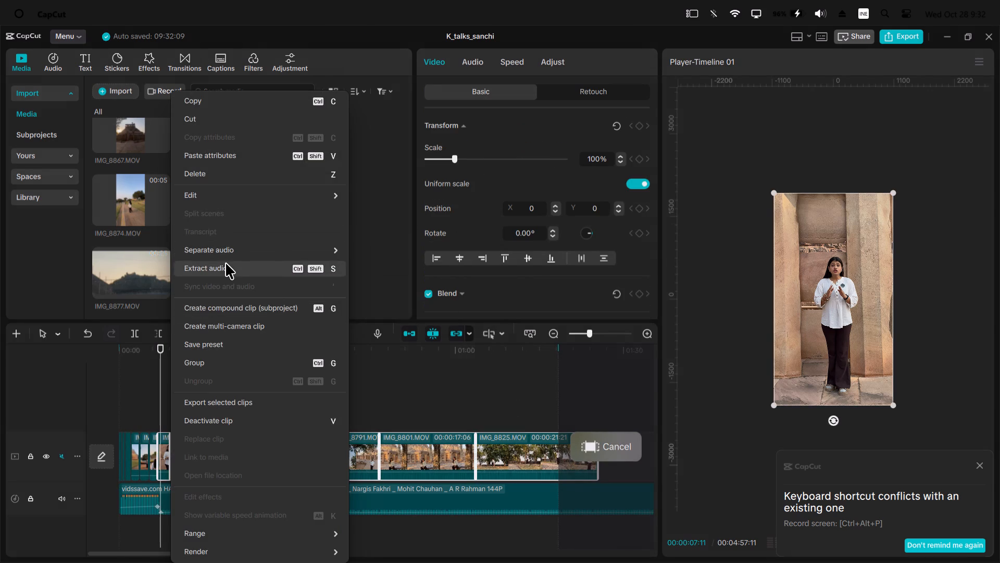
left_click(226, 263)
Play the opening shots from the start of the timeline to review the first clips.
left_click_drag(164, 344, 0, 333)
key("space")
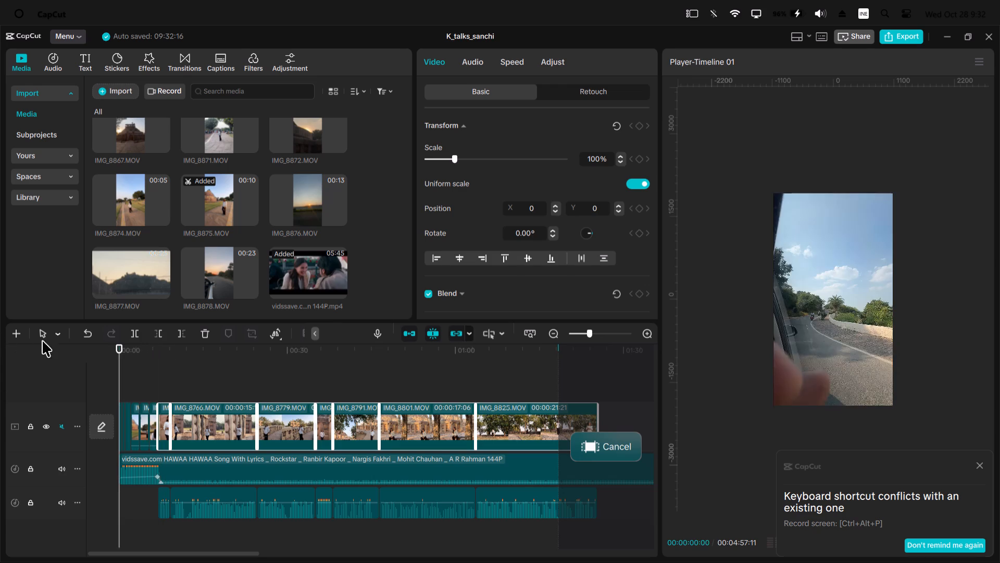
scroll(269, 387, "up", 3, "ctrl")
key("space")
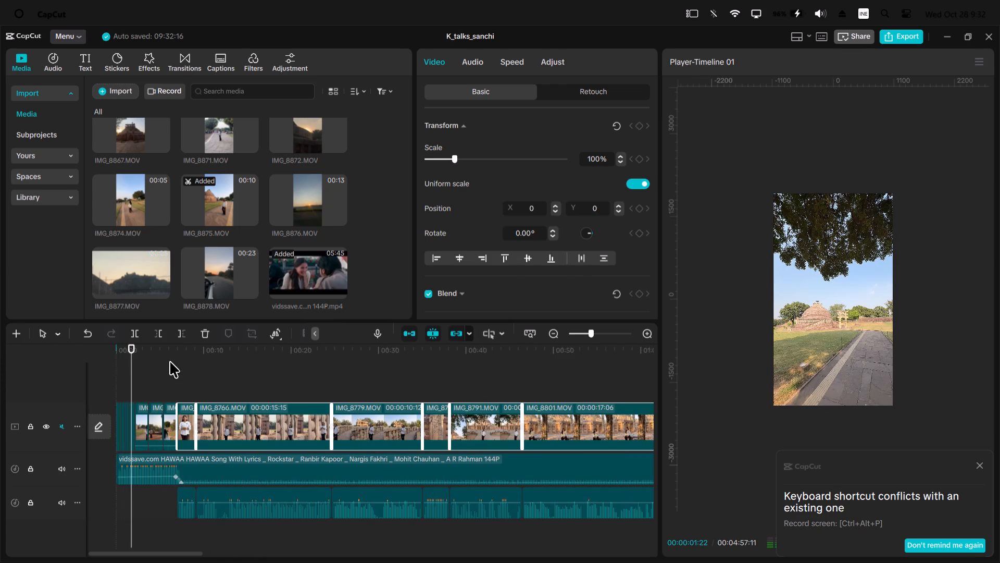
left_click_drag(129, 346, 77, 347)
scroll(243, 444, "up", 10, "ctrl")
key("space")
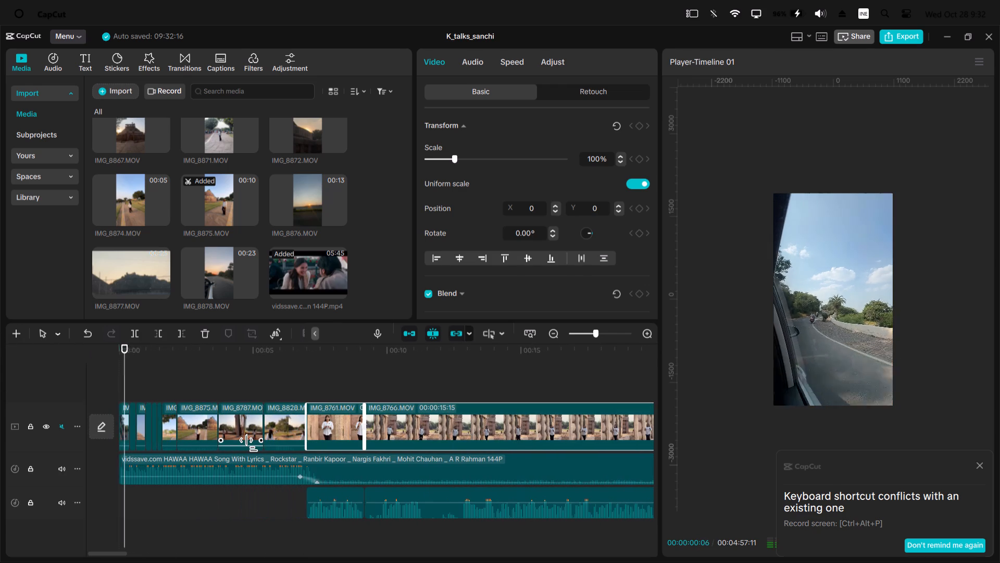
key("space")
scroll(248, 489, "up", 11, "ctrl")
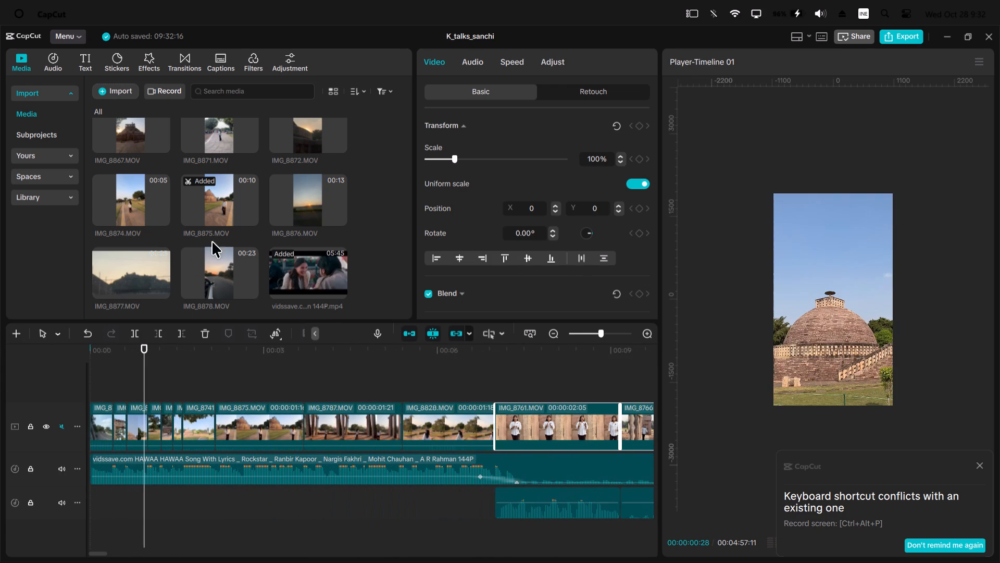
Preview IMG_8727.MOV in the media library and trim its beginning to about 00:00:03:21.
scroll(223, 242, "right", 2)
scroll(182, 253, "up", 20)
scroll(182, 253, "up", 8)
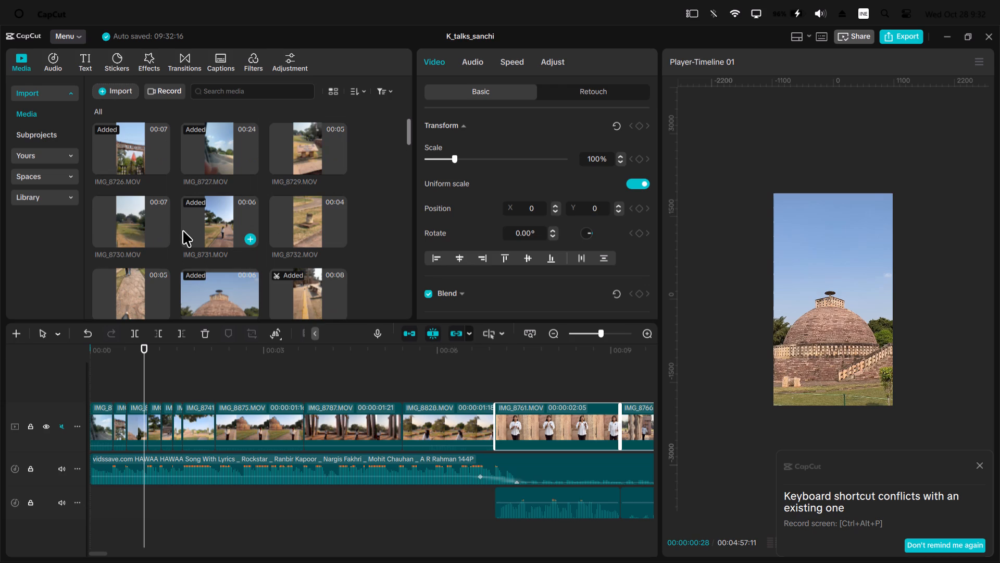
left_click(221, 150)
key("space")
left_click_drag(179, 150, 183, 150)
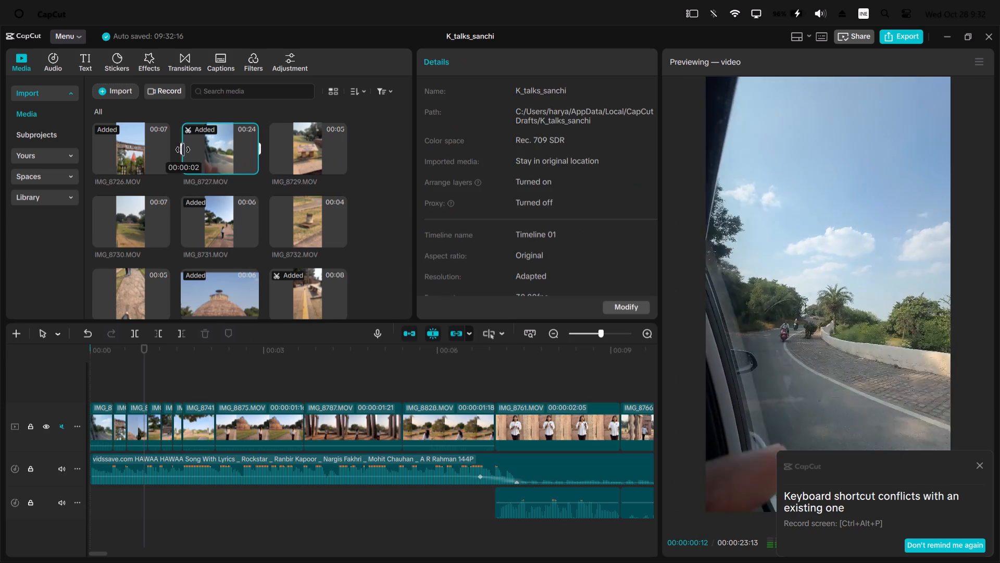
left_click_drag(183, 150, 194, 155)
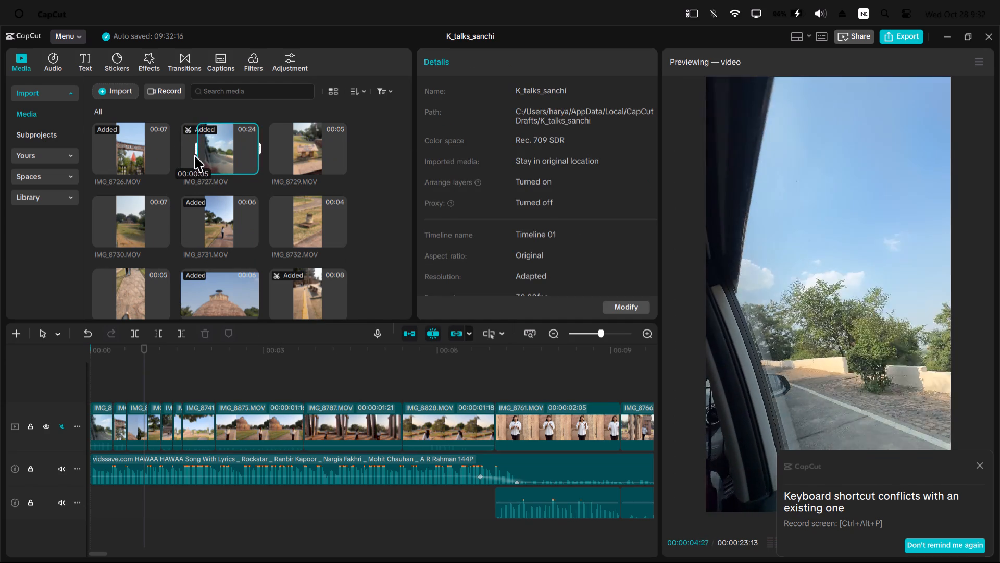
left_click_drag(194, 155, 192, 155)
Preview IMG_8874.MOV in the media library and replace the first clip on the timeline with it.
scroll(216, 238, "down", 9)
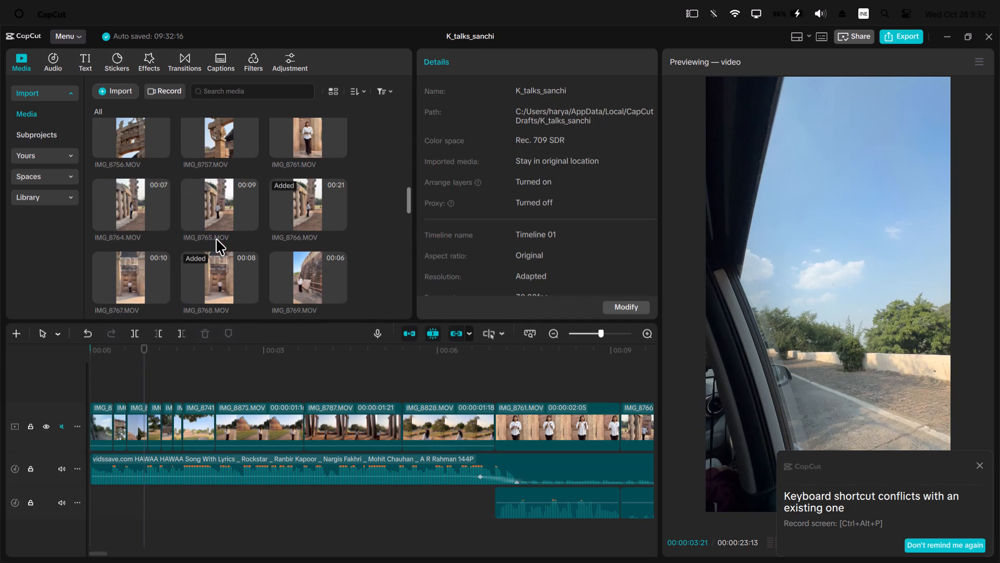
scroll(217, 227, "down", 8)
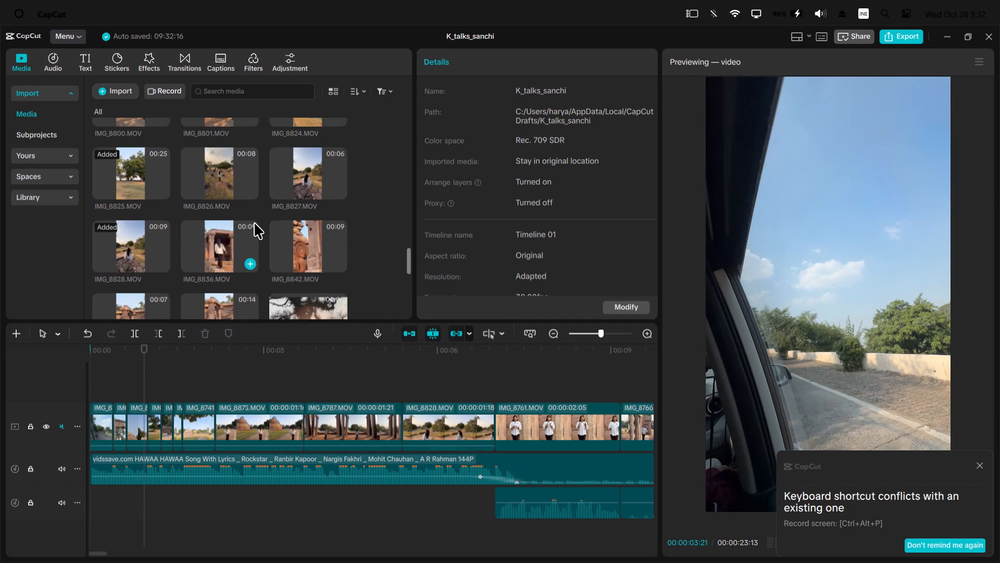
scroll(254, 223, "down", 6)
left_click(149, 198)
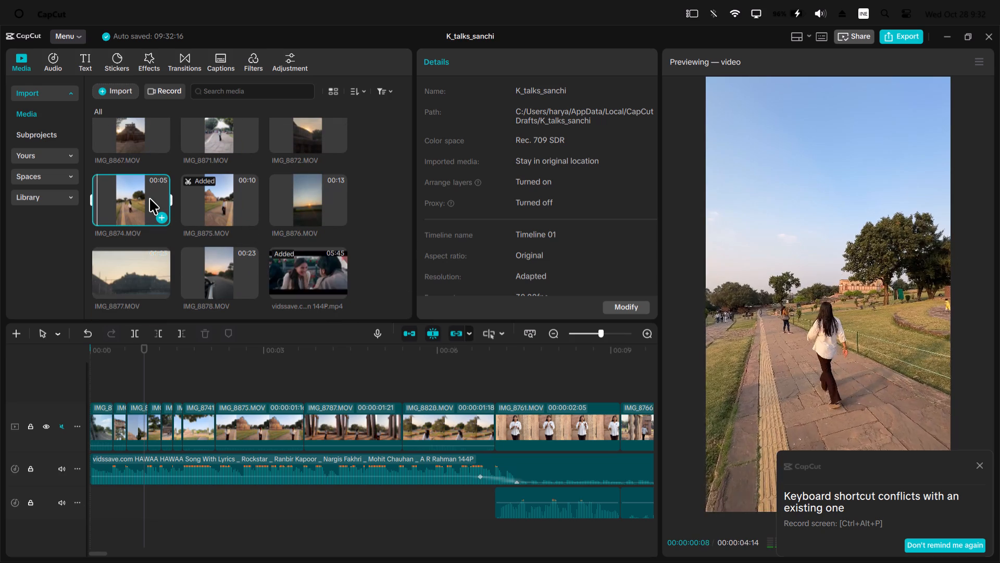
key("space")
left_click_drag(149, 198, 95, 413)
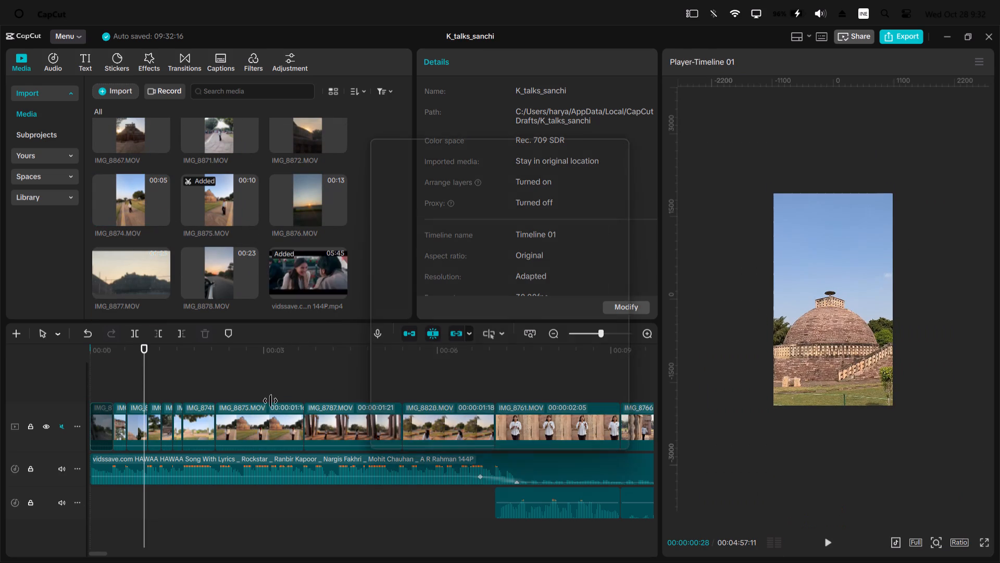
left_click(555, 431)
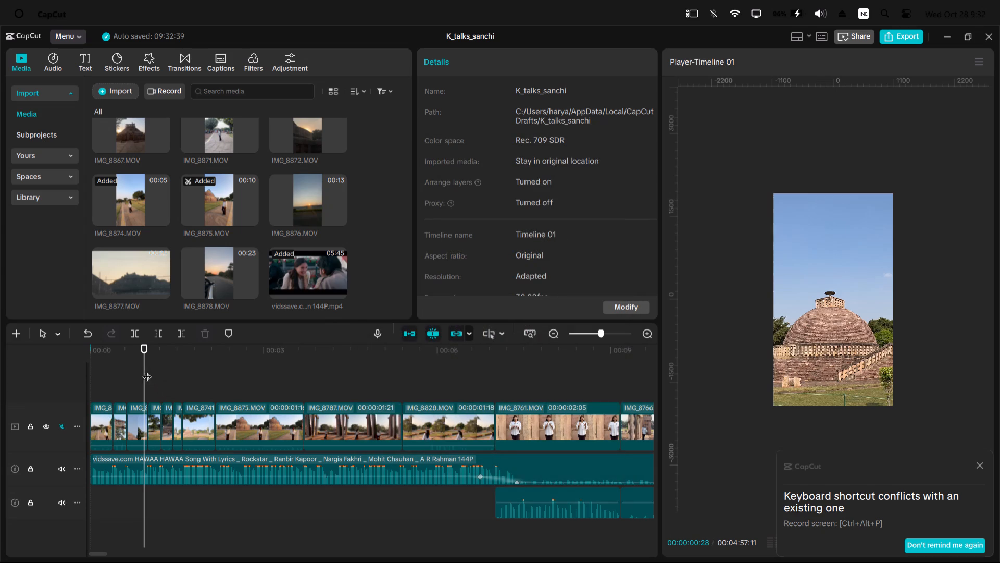
Play the timeline from the start into IMG_8766.MOV to check the opening and song level, dismiss the shortcut notification, and replay from about 00:00:10.
left_click_drag(143, 368, 31, 370)
key("space")
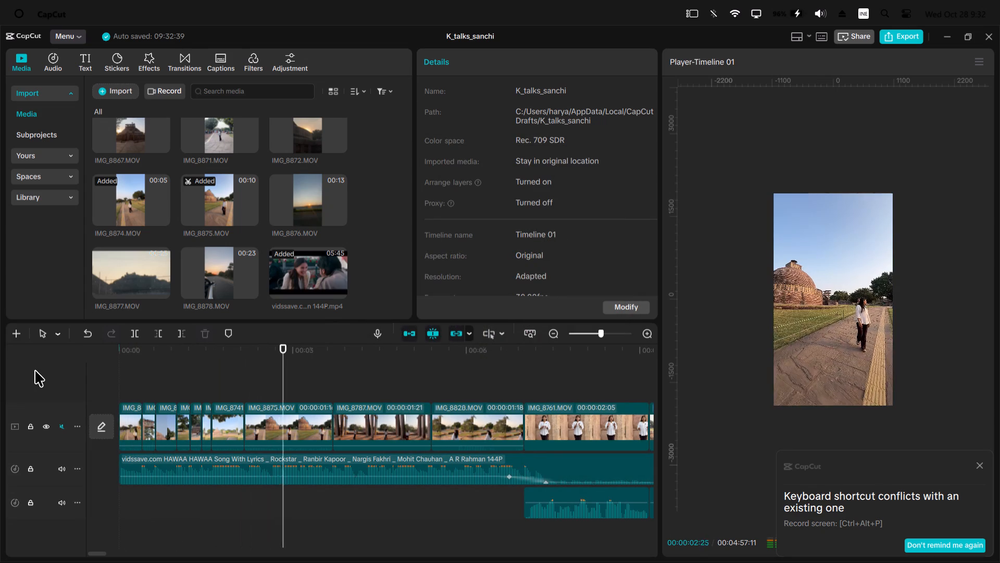
key("space")
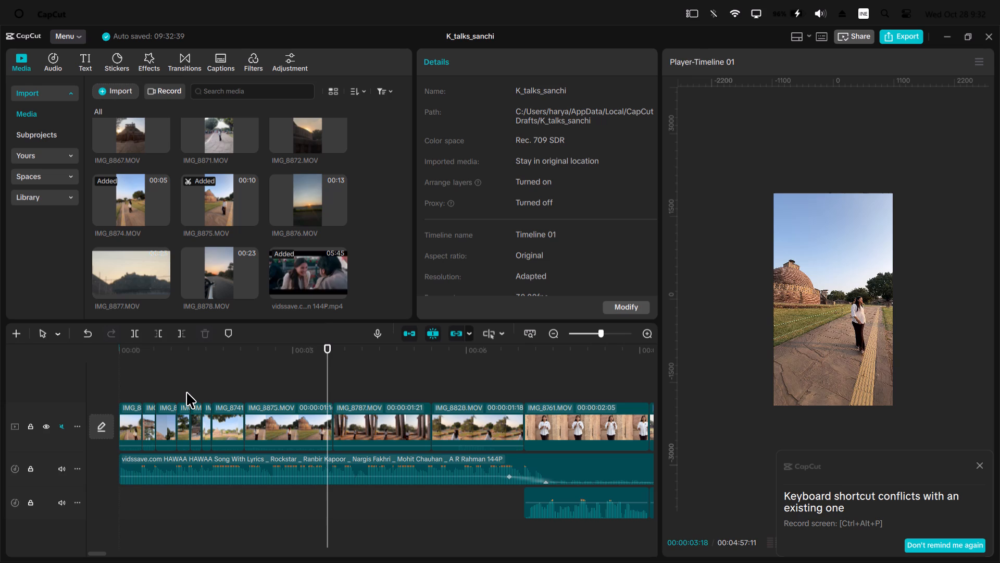
key("space")
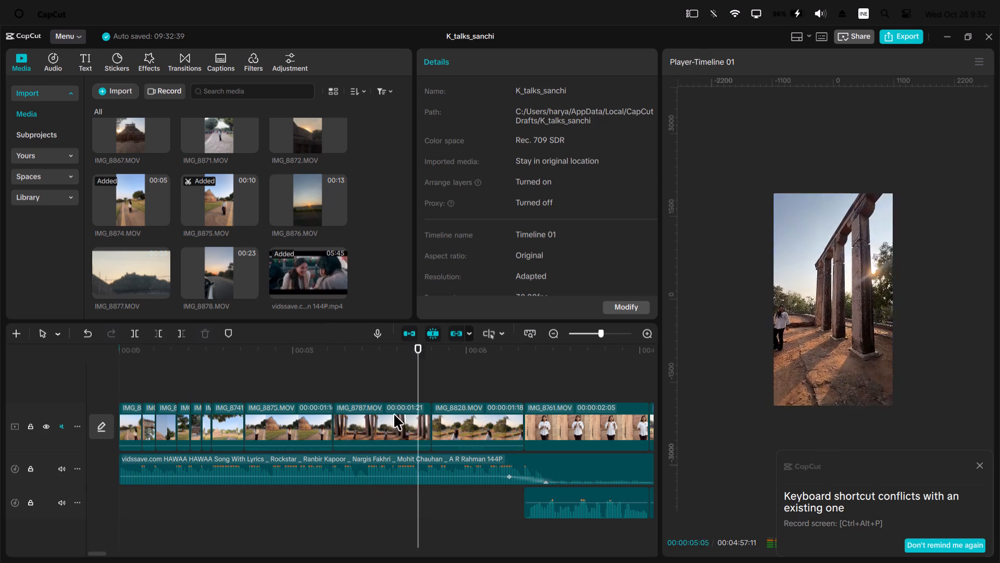
scroll(532, 433, "down", 5, "ctrl")
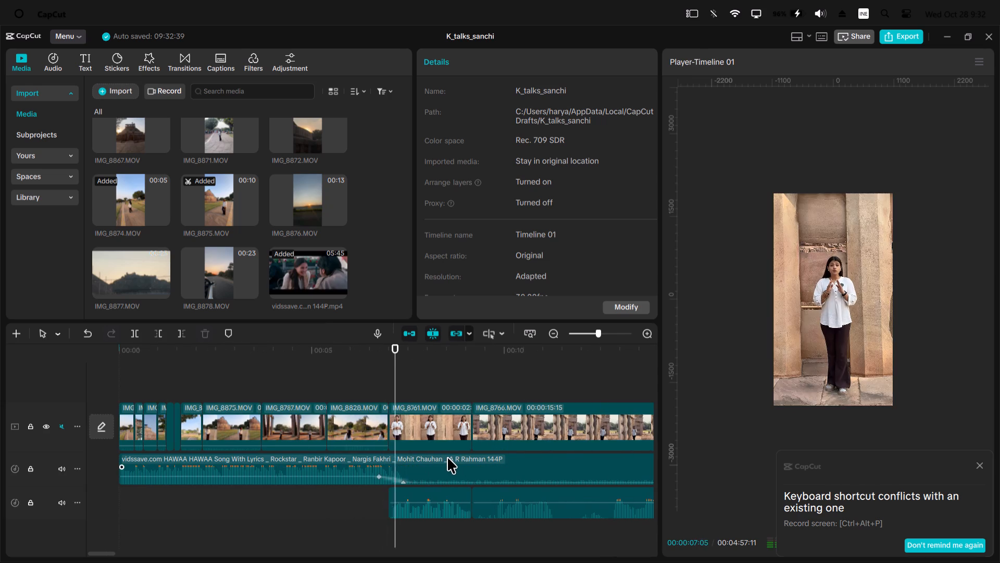
scroll(475, 460, "down", 3, "ctrl")
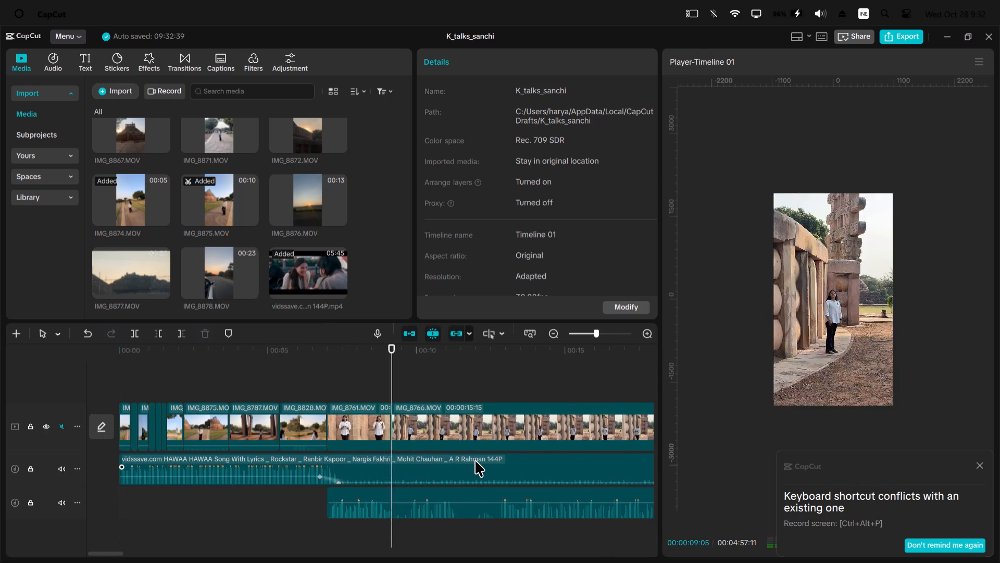
scroll(475, 460, "left", 1)
scroll(449, 461, "down", 4)
scroll(448, 461, "down", 4, "ctrl")
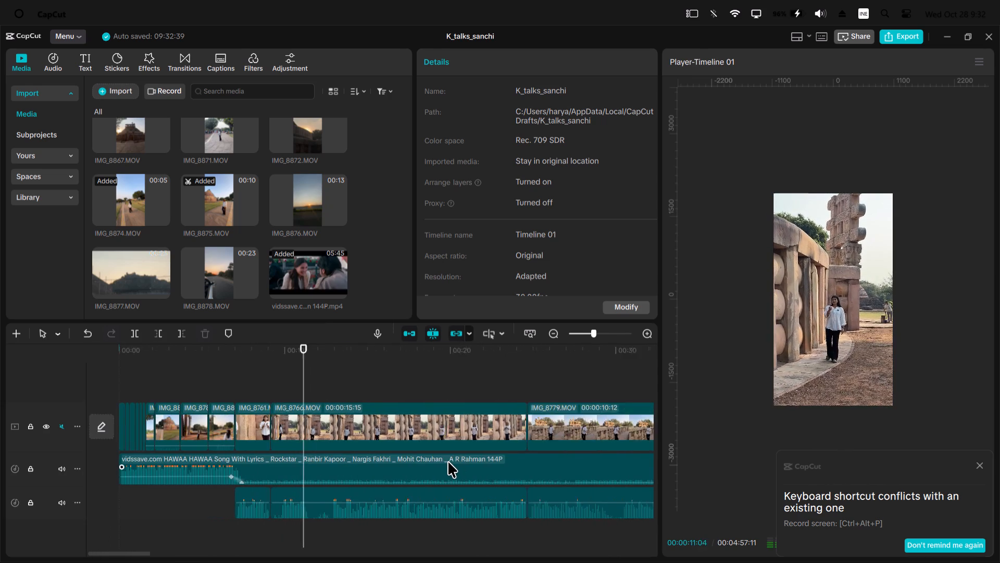
scroll(841, 341, "up", 2, "ctrl")
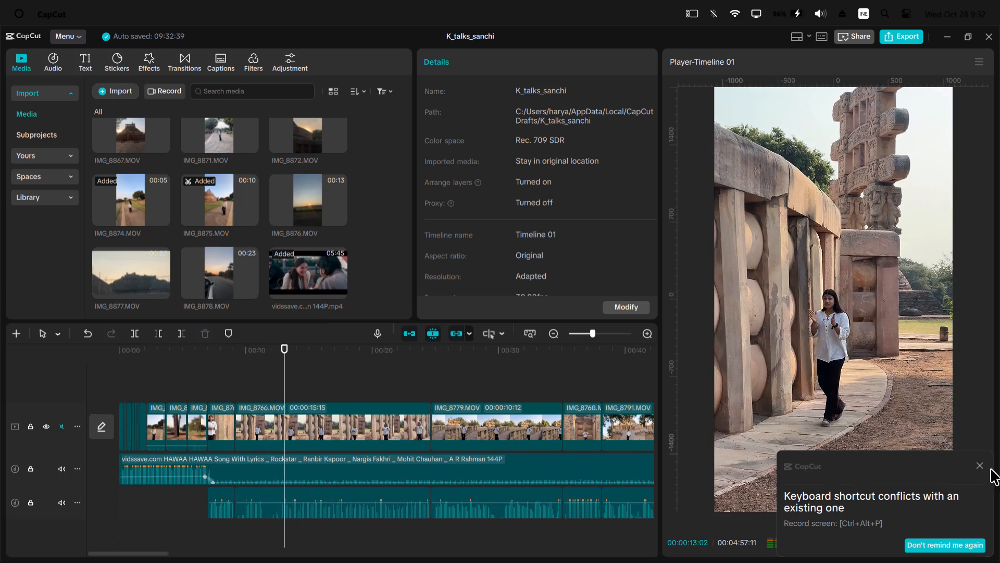
left_click(978, 467)
key("space")
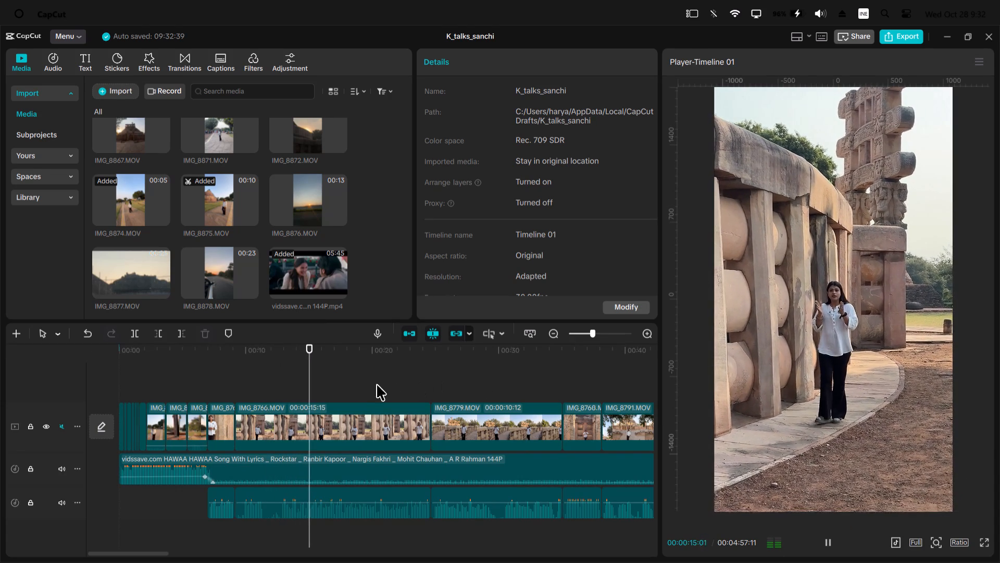
left_click(256, 373)
key("space")
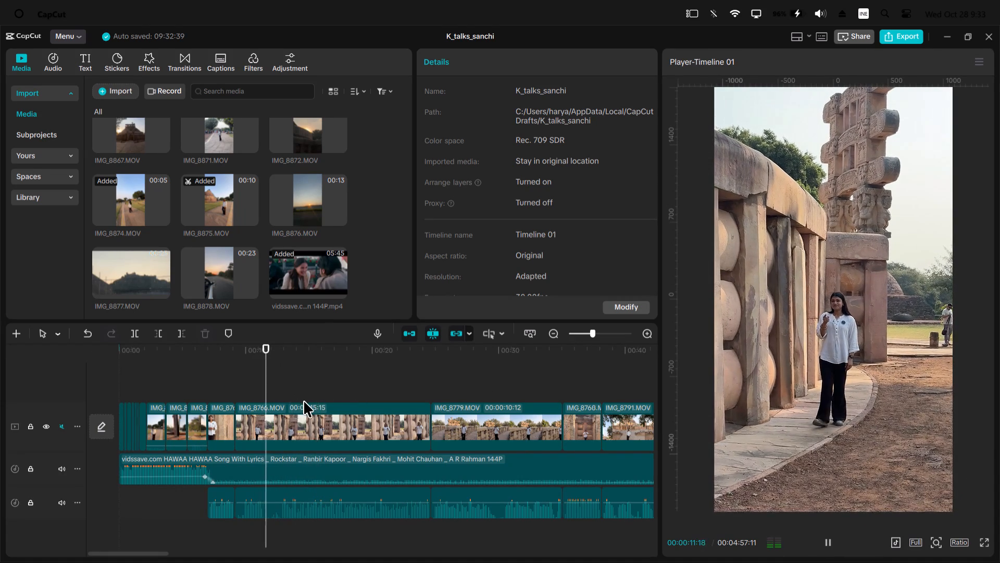
Pause the timeline playback, switch to Chrome and open a new browser window under the Harshit profile.
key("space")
key("alt+Tab")
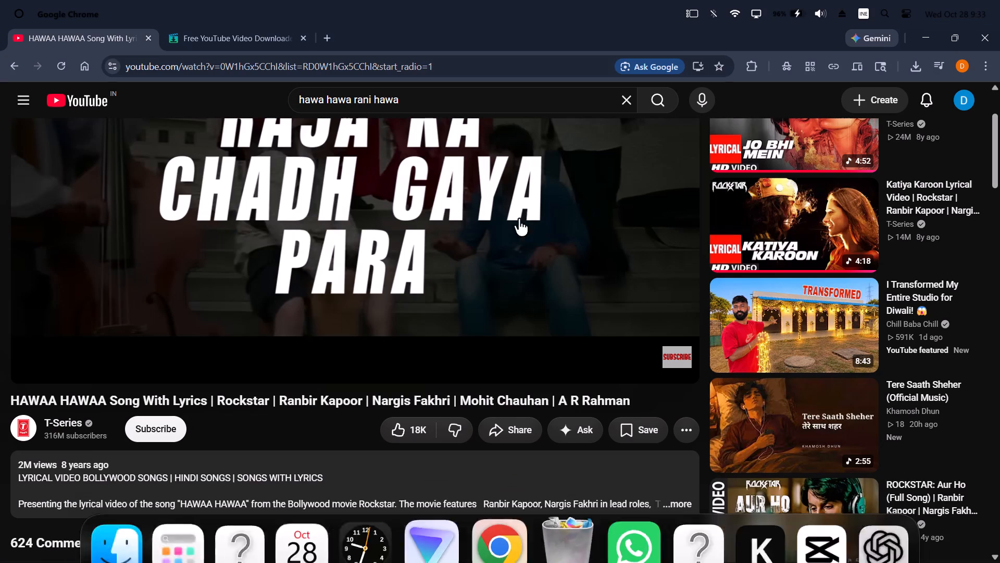
key("alt+Tab")
left_click(383, 310, "alt")
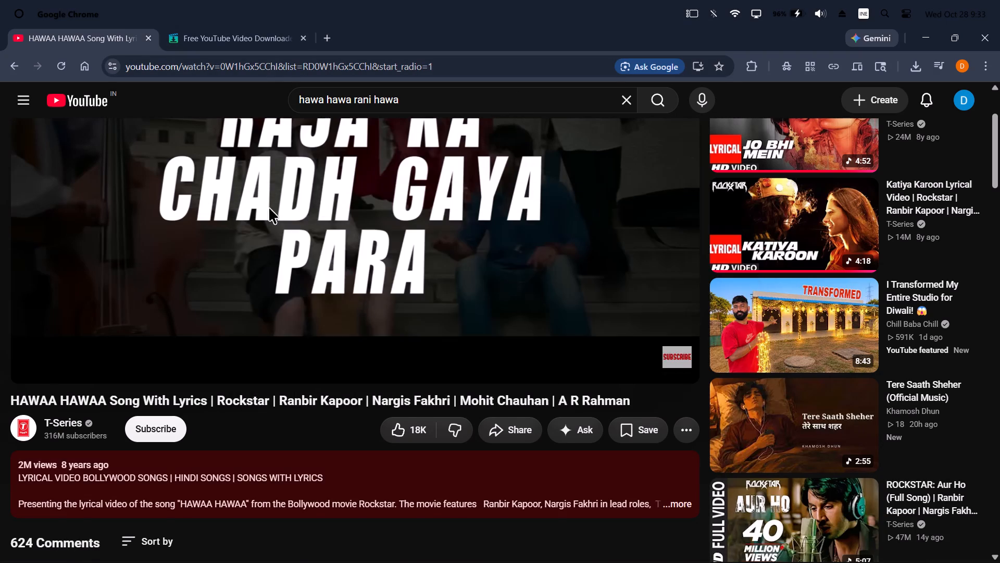
left_click(338, 40)
left_click(327, 40)
left_click(328, 71)
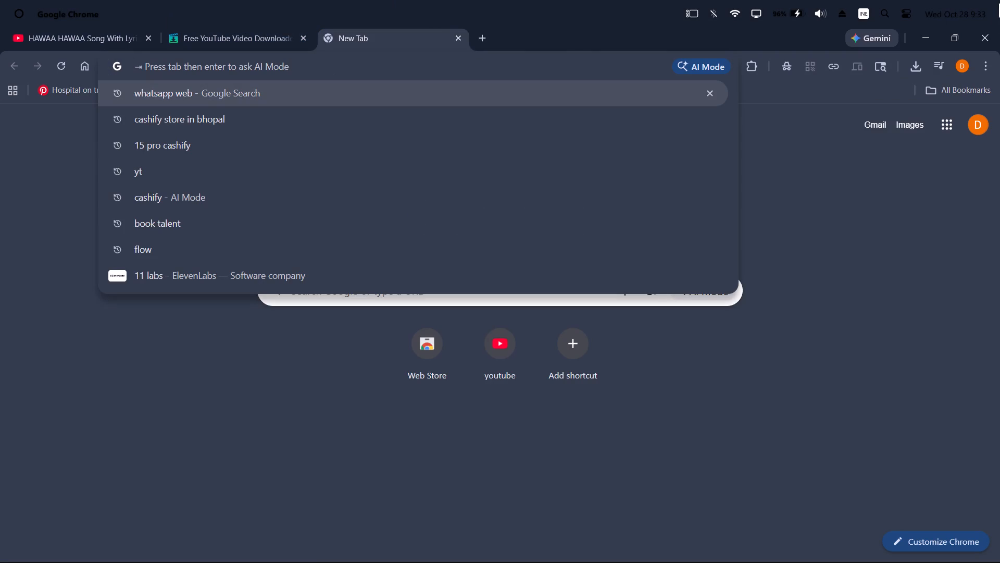
left_click(960, 72)
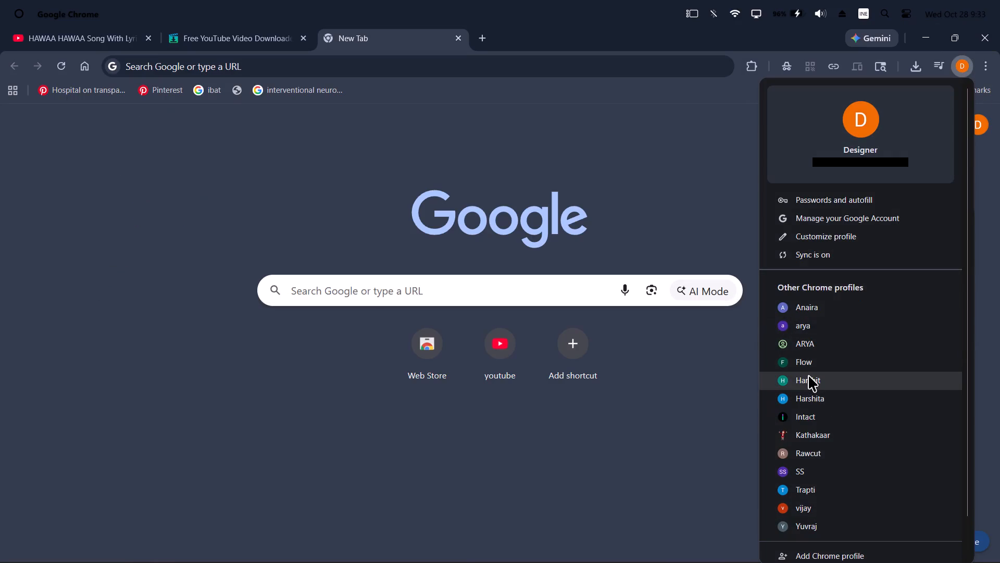
left_click(809, 377)
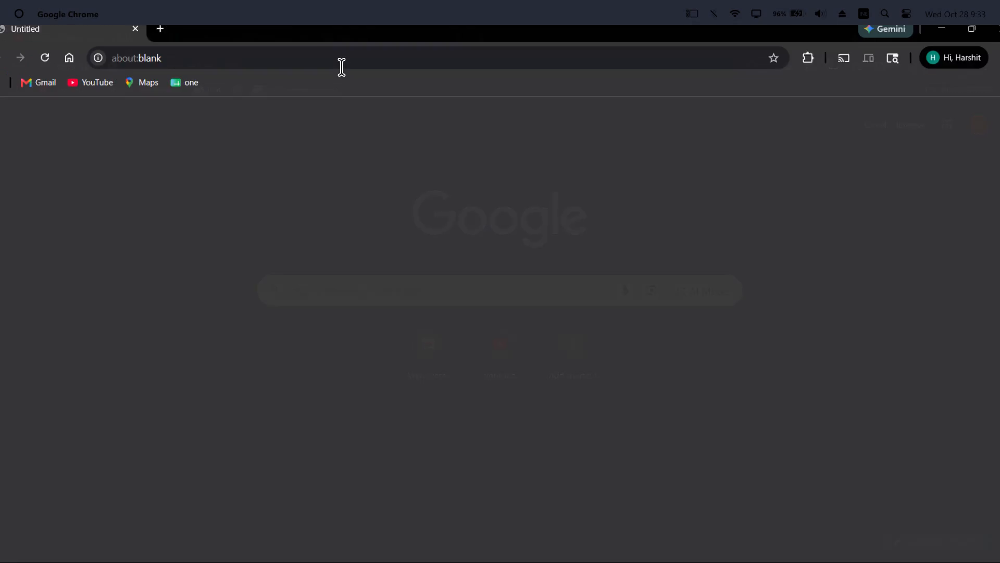
Open the Instagram website in the new browser window.
left_click(339, 62)
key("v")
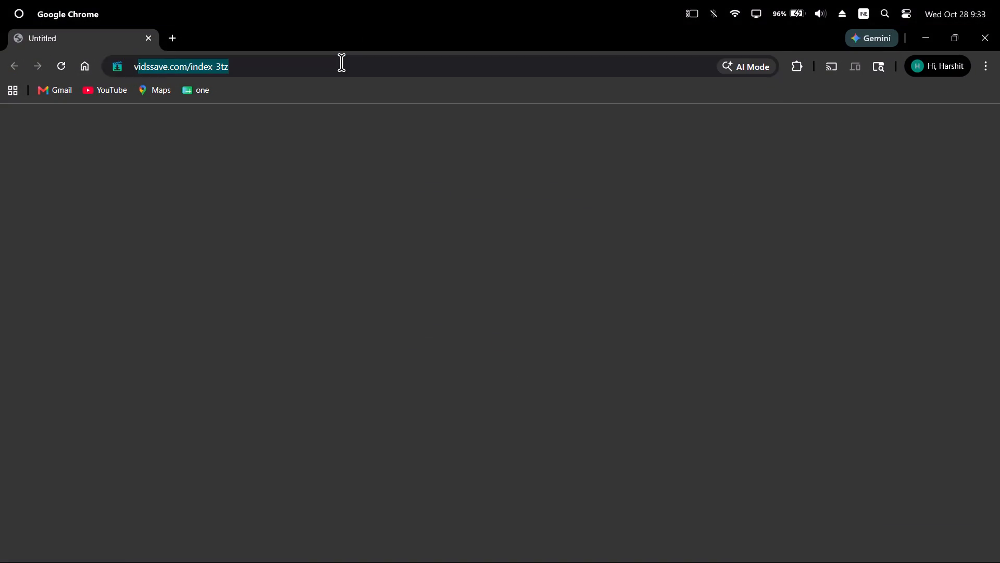
key("F12")
key("BackSpace")
key("BackSpace")
key("BackSpace")
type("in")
left_click(997, 112)
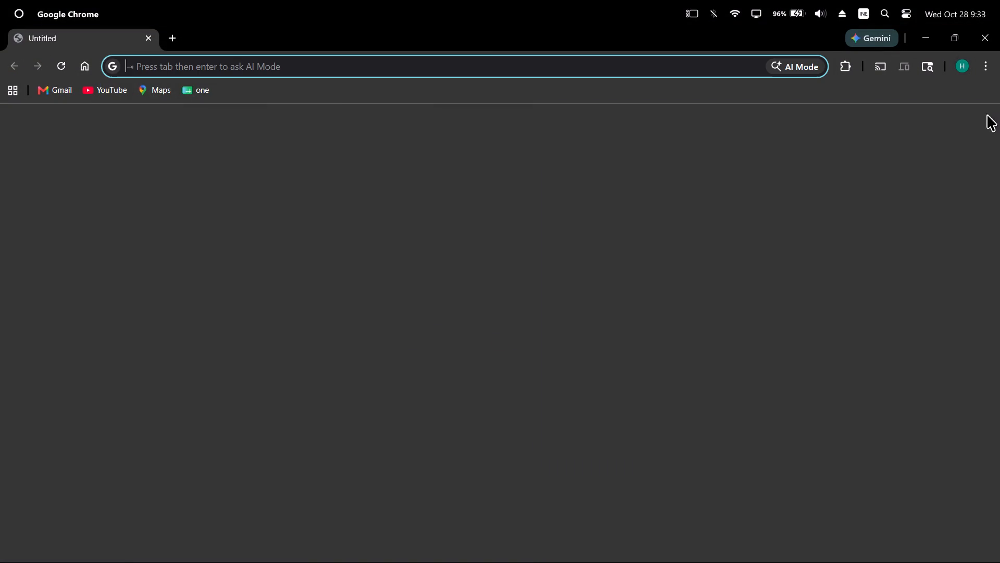
left_click(477, 57)
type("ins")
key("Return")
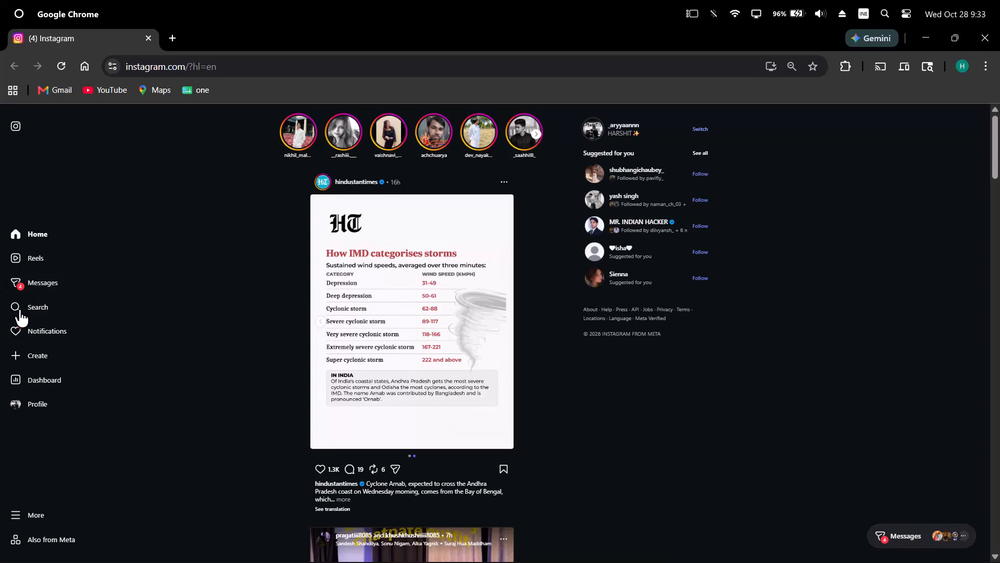
View the Instagram notifications and close them again.
left_click(10, 323)
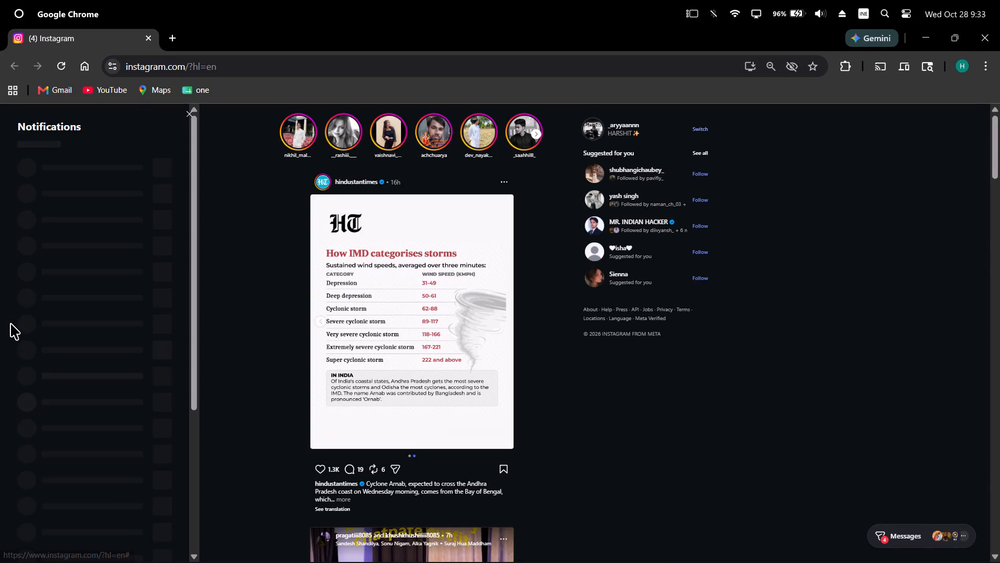
scroll(19, 314, "up", 1)
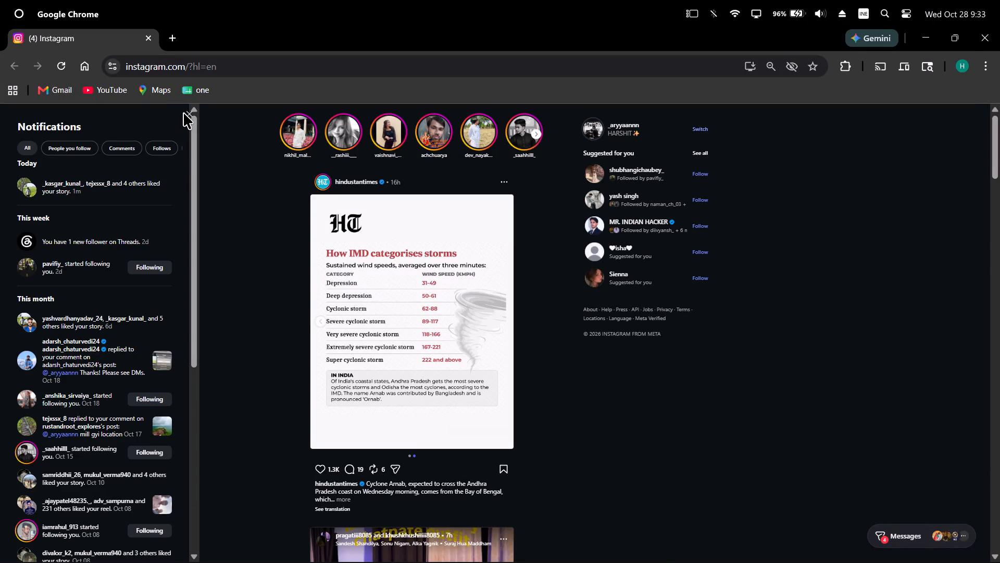
left_click(187, 113)
Open the Instagram messages inbox.
scroll(178, 126, "right", 1)
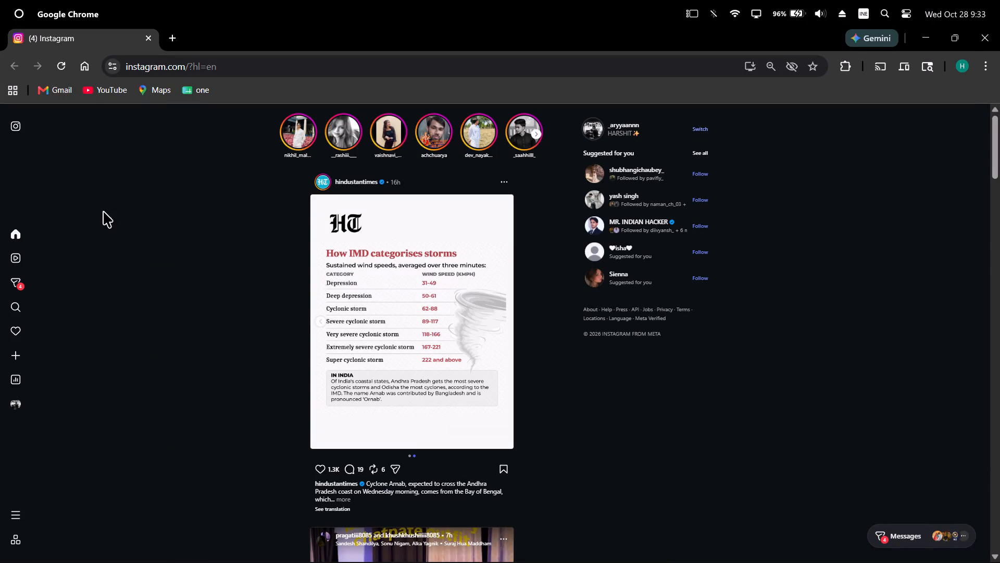
scroll(103, 211, "right", 1)
left_click(20, 284)
scroll(20, 284, "right", 1)
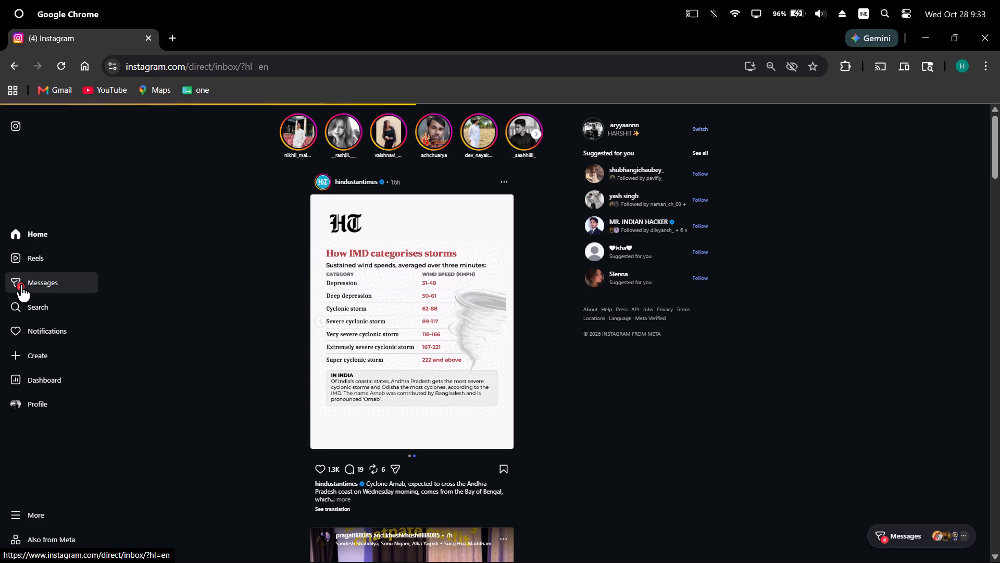
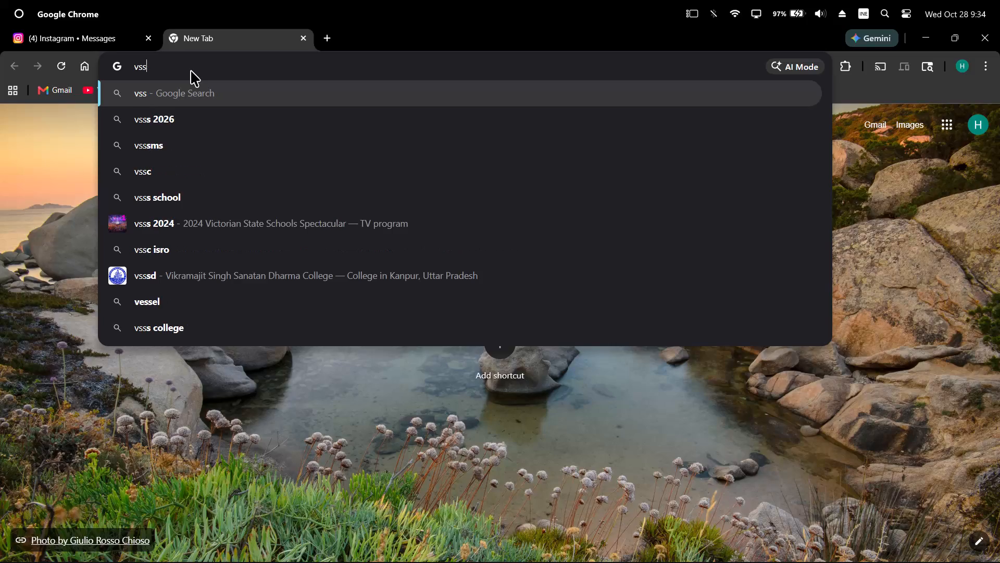
Open the sssinstagram.com Instagram downloader in the new tab.
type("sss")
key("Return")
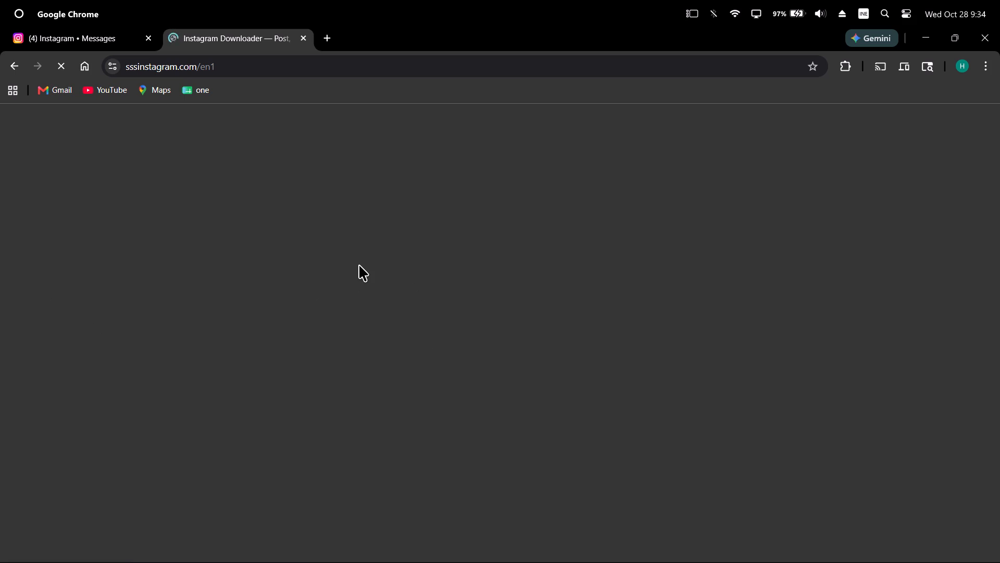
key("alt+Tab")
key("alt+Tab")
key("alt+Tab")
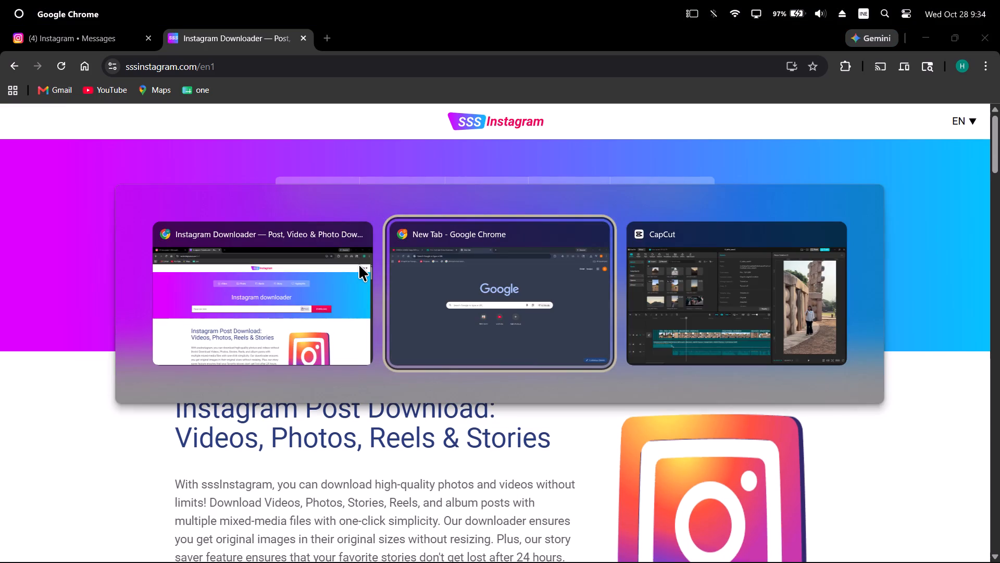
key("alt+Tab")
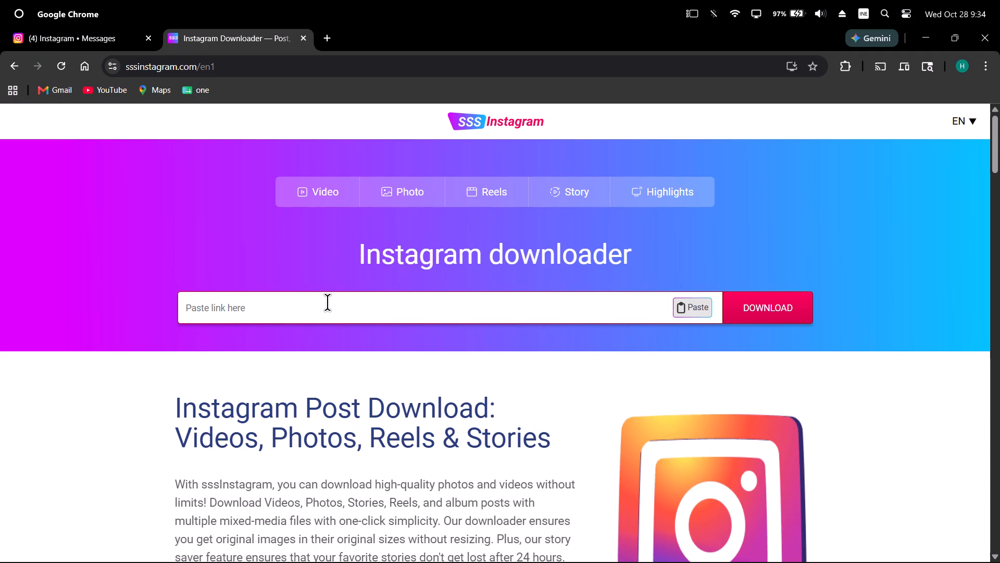
Load the copied Instagram reel link into the downloader, close the advertising tab, and bring up the reel's download result.
left_click(327, 302)
key("ctrl+v")
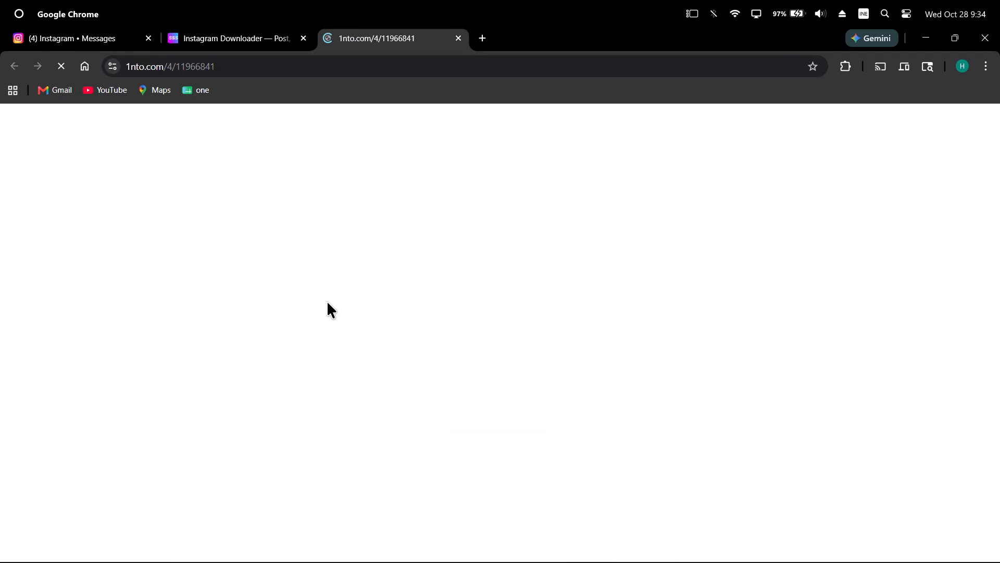
left_click(457, 35)
scroll(408, 304, "down", 1)
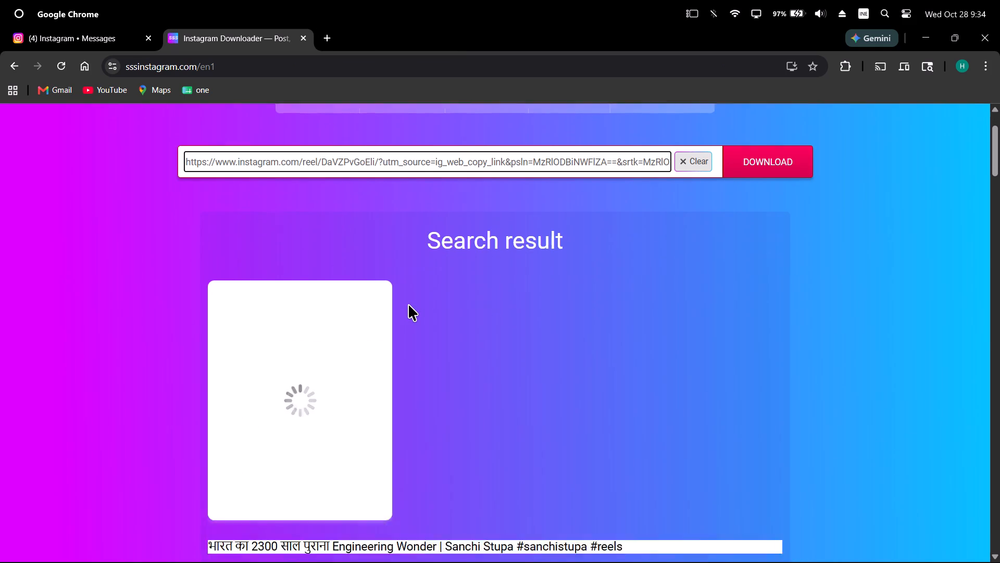
scroll(408, 304, "down", 2)
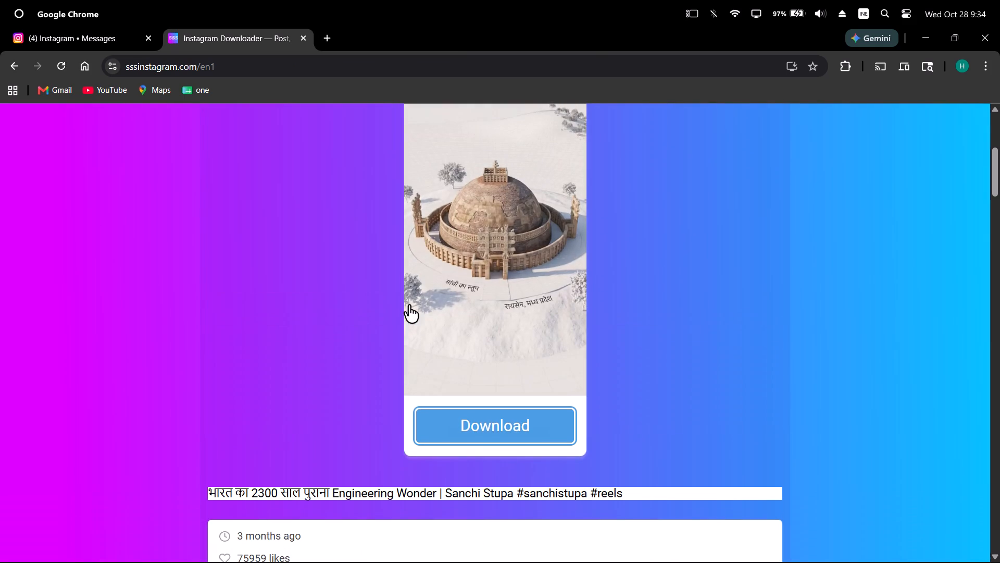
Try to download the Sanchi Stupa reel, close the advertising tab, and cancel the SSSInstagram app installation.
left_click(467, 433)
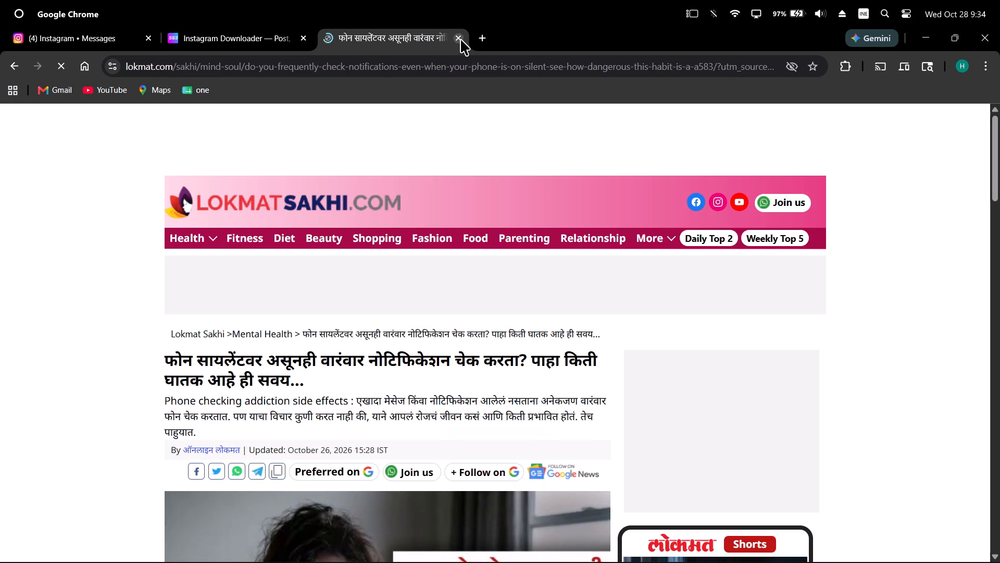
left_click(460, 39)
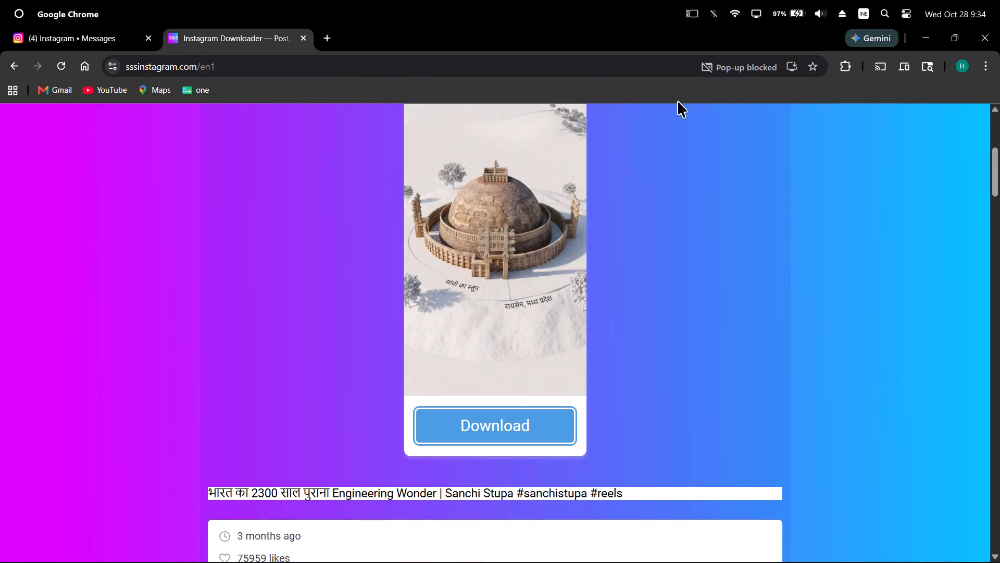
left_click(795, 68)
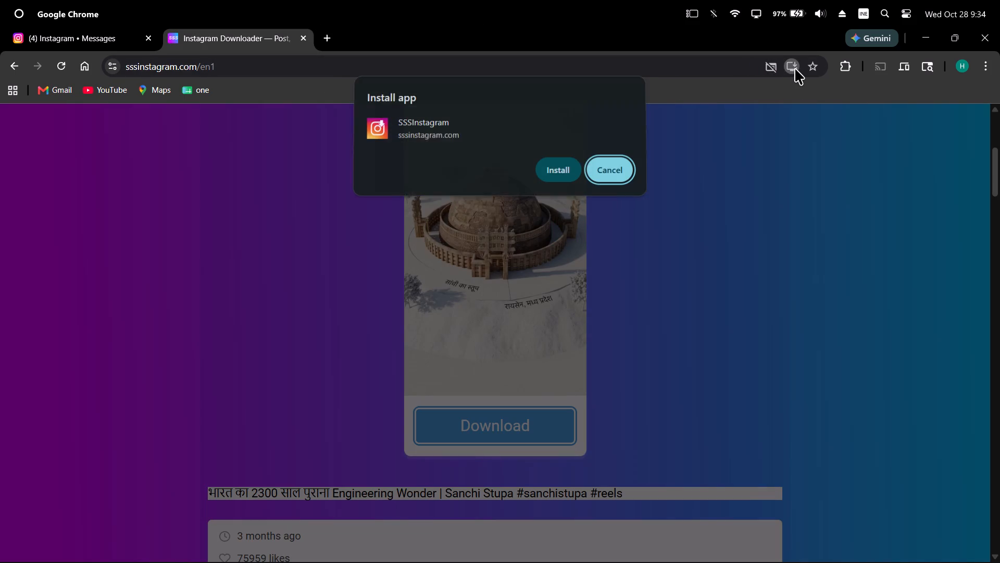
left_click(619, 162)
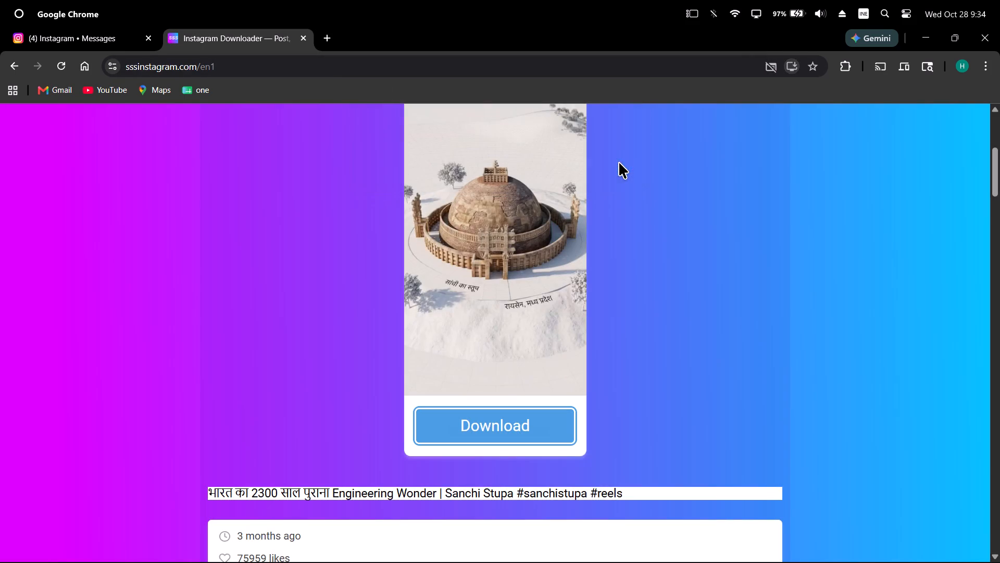
left_click(495, 429)
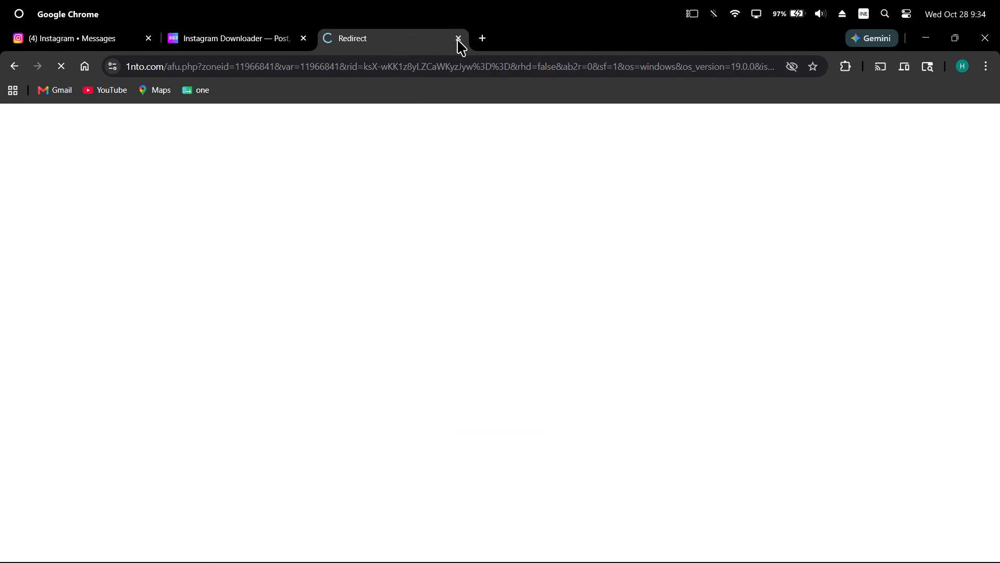
left_click(457, 40)
left_click(769, 63)
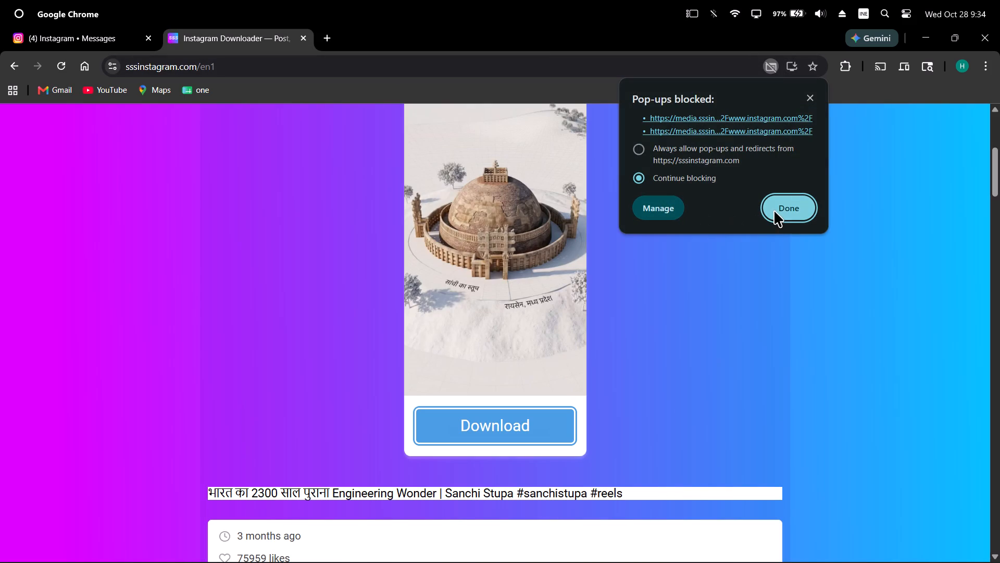
left_click(644, 145)
left_click(801, 216)
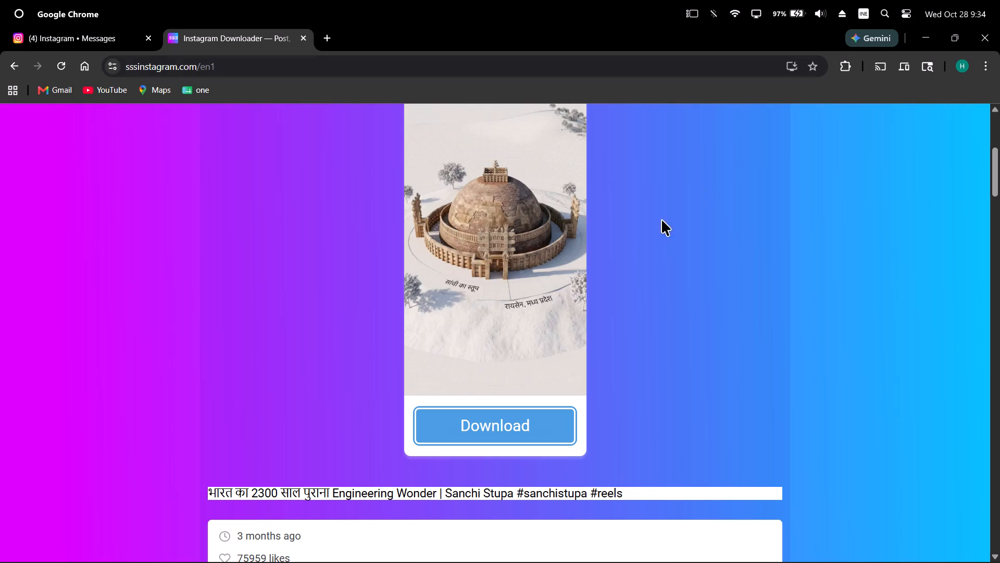
Download the Sanchi Stupa reel as an MP4 file into the Downloads folder and close the advertising tab.
left_click(520, 422)
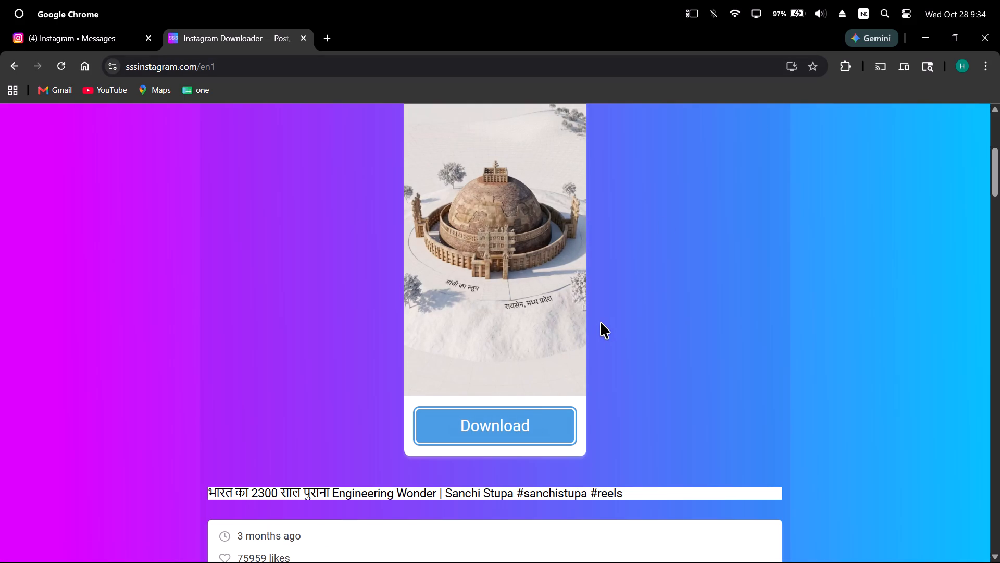
left_click(532, 418)
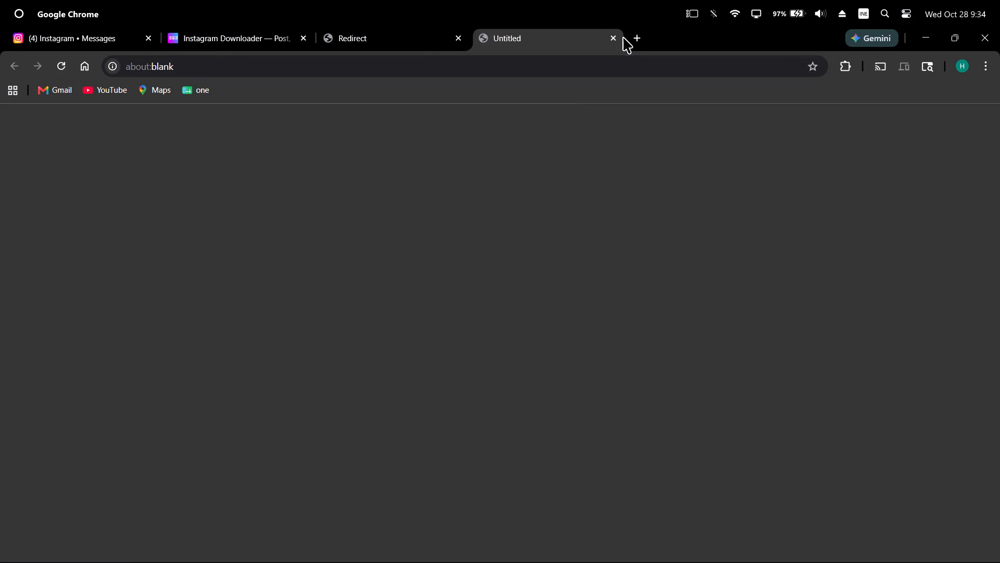
left_click(52, 174)
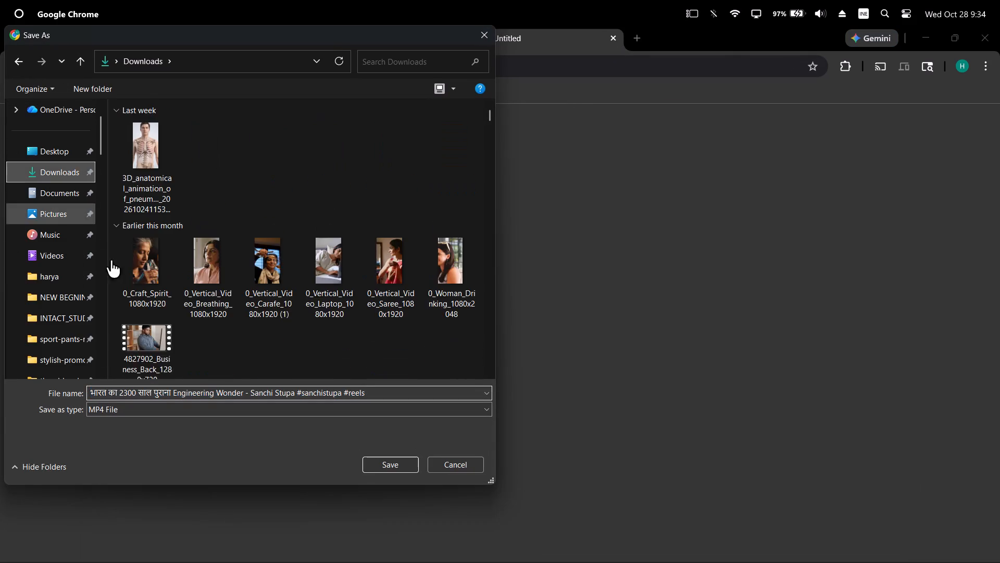
left_click(398, 468)
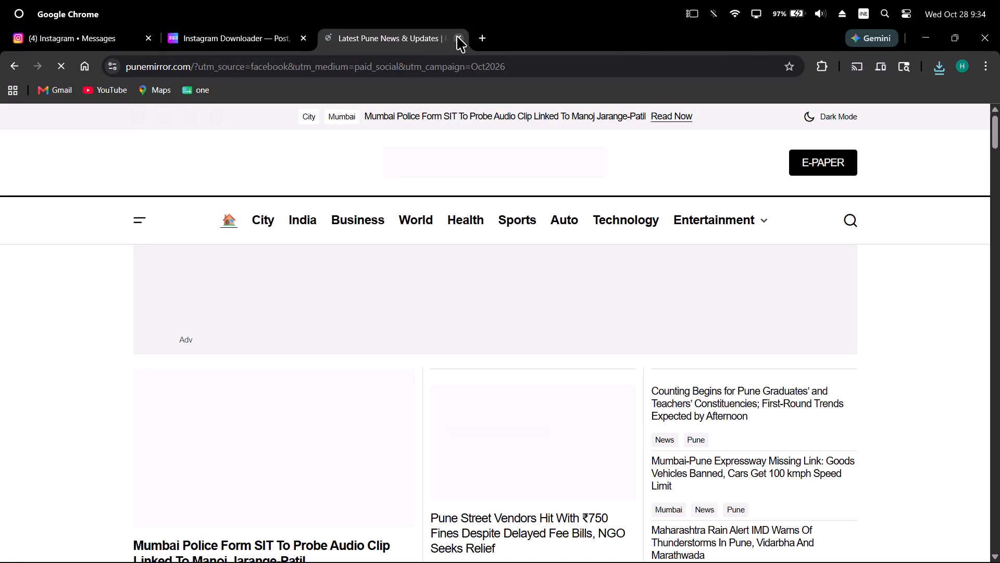
left_click(457, 36)
Bring the downloaded Sanchi Stupa reel MP4 from the recent downloads over to CapCut.
left_click(932, 66)
left_click_drag(830, 119, 605, 201)
key("alt+Tab")
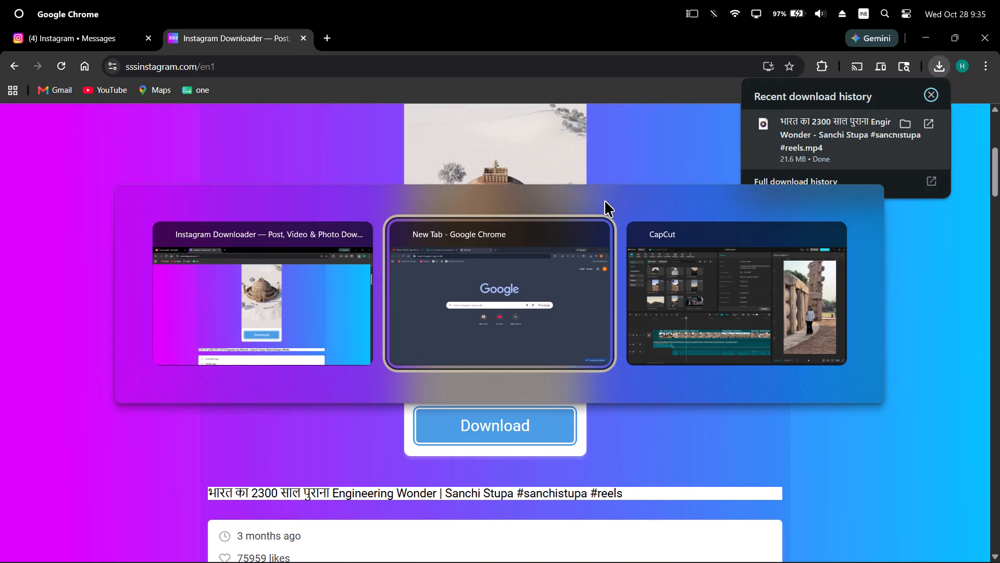
Import the downloaded Engineering Wonder - Sanchi Stupa reel from the browser into the CapCut project's media library.
left_click_drag(605, 201, 290, 277)
key("alt+Tab")
Play the timeline from the start to about 00:00:08 to review the opening up to the first talking clip.
scroll(369, 449, "down", 5, "ctrl")
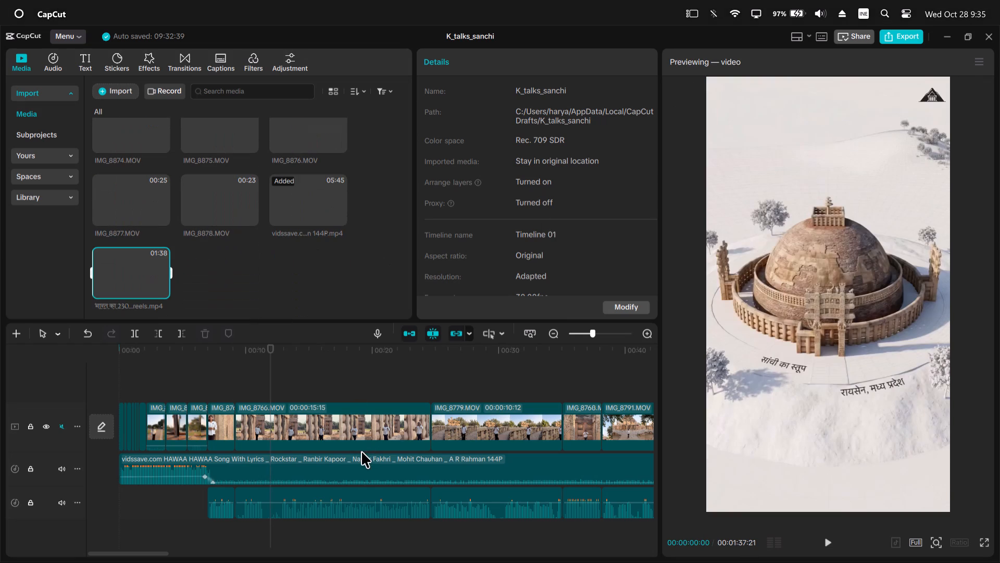
scroll(361, 451, "down", 6, "ctrl")
scroll(275, 447, "down", 4, "ctrl")
scroll(354, 522, "down", 4, "ctrl")
left_click_drag(199, 357, 0, 342)
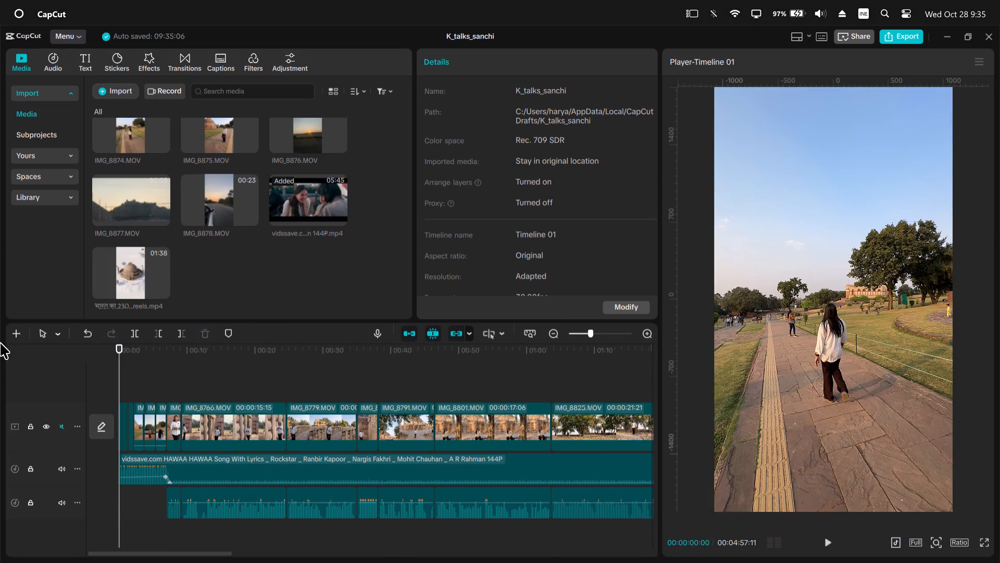
key("space")
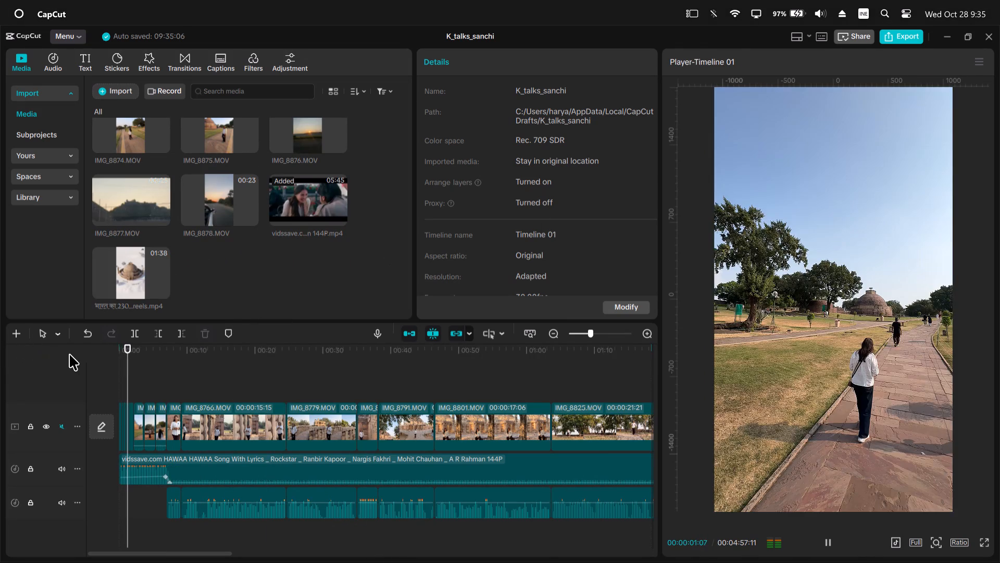
key("space")
left_click_drag(131, 364, 49, 356)
key("space")
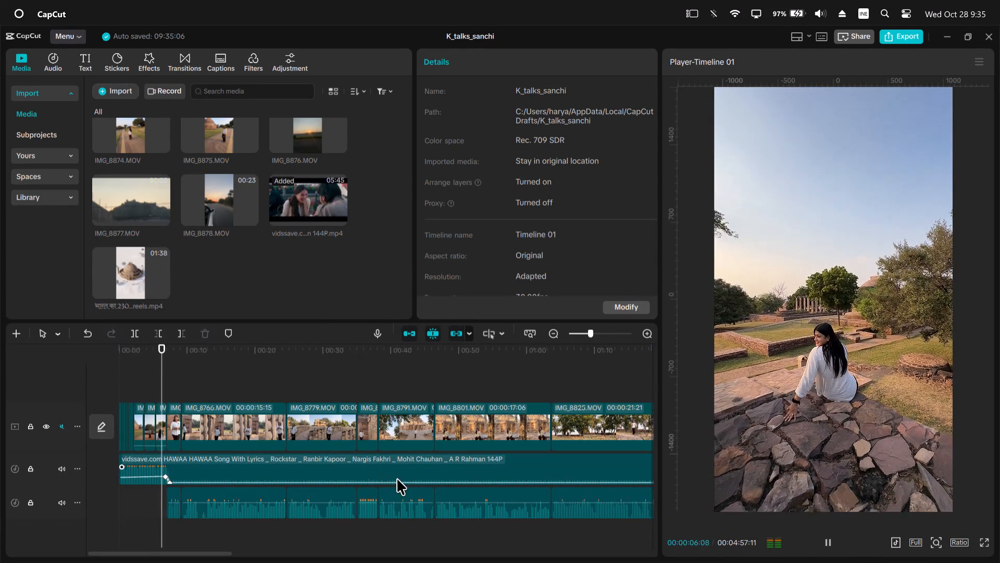
key("space")
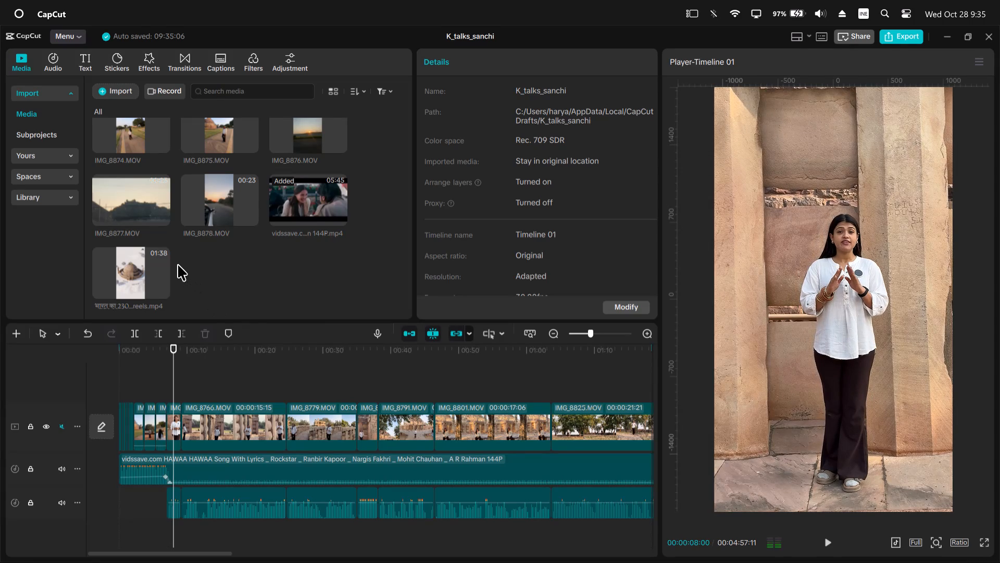
Preview the Sanchi Stupa reel and place it on a new track above the footage, past the end of IMG_8825.MOV.
left_click(143, 256)
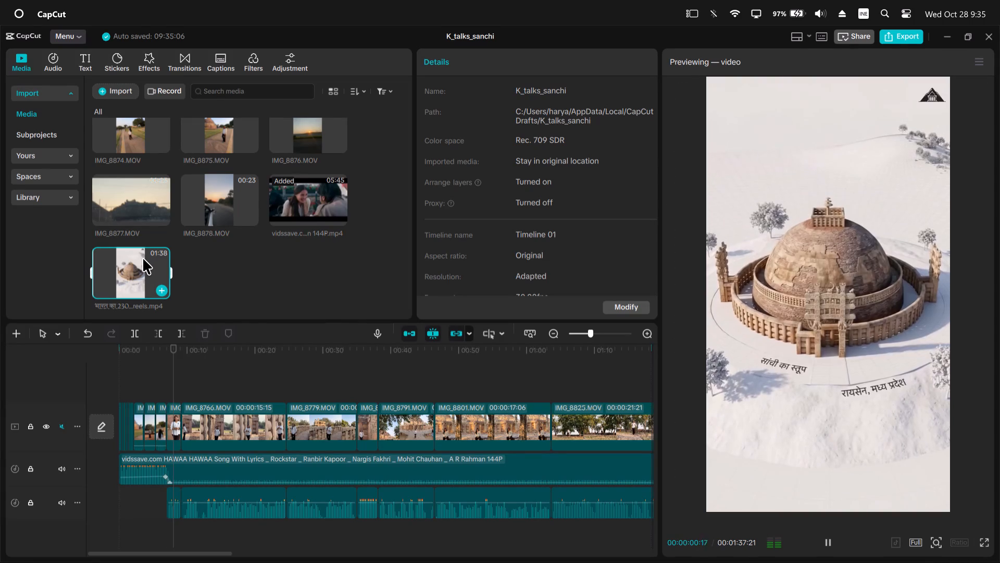
scroll(485, 500, "down", 10, "ctrl")
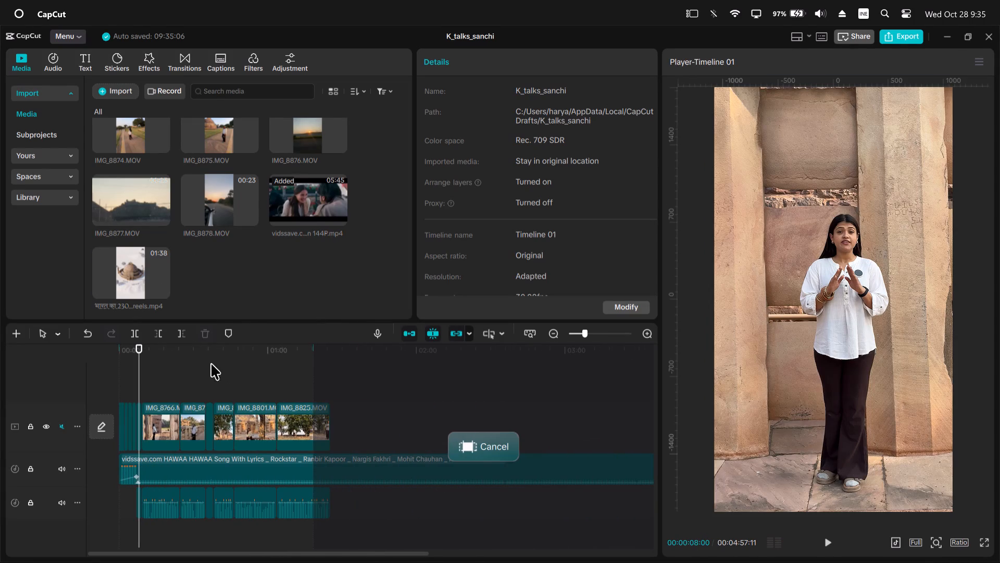
left_click_drag(124, 266, 370, 386)
Locate the start of the सम्राट अशोक shot in the Sanchi Stupa reel and split the reel at 00:02:00:11.
left_click(401, 360)
left_click_drag(401, 360, 414, 362)
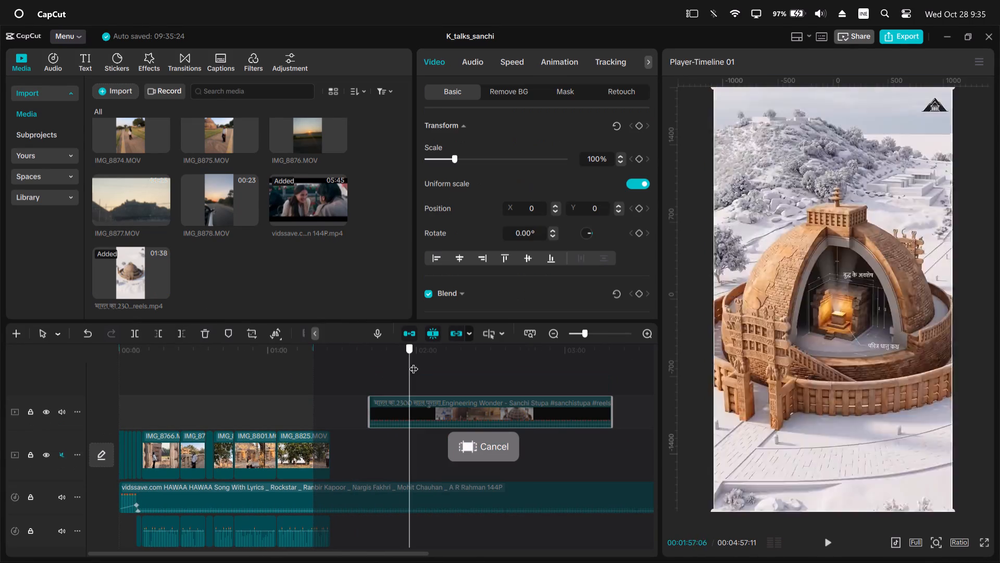
left_click_drag(414, 362, 417, 363)
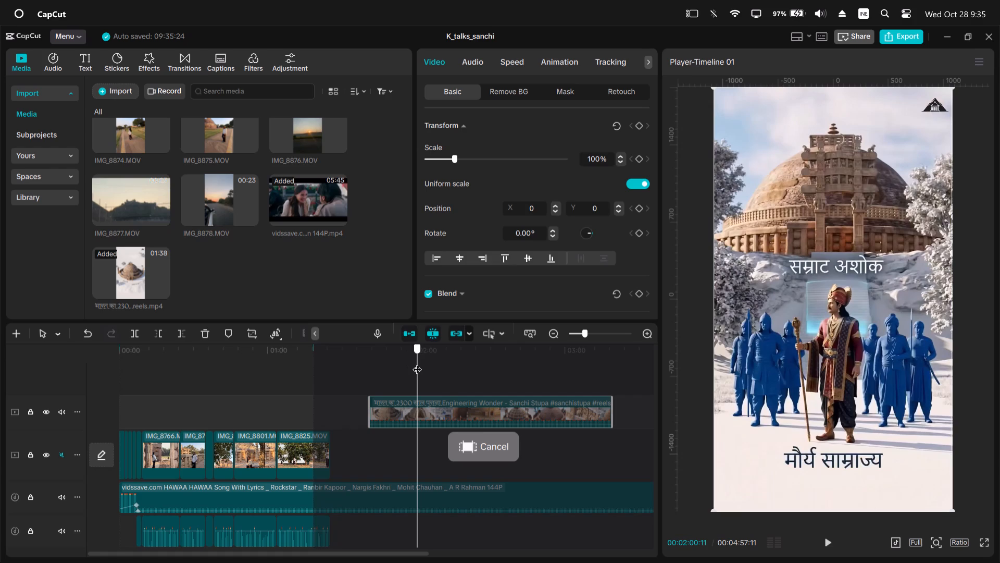
left_click_drag(417, 363, 416, 363)
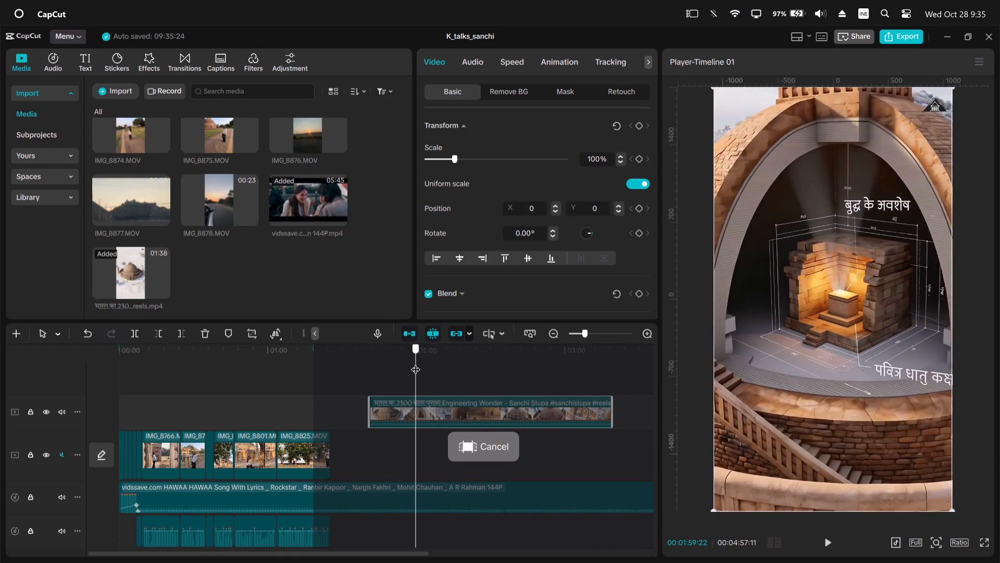
left_click_drag(416, 363, 417, 363)
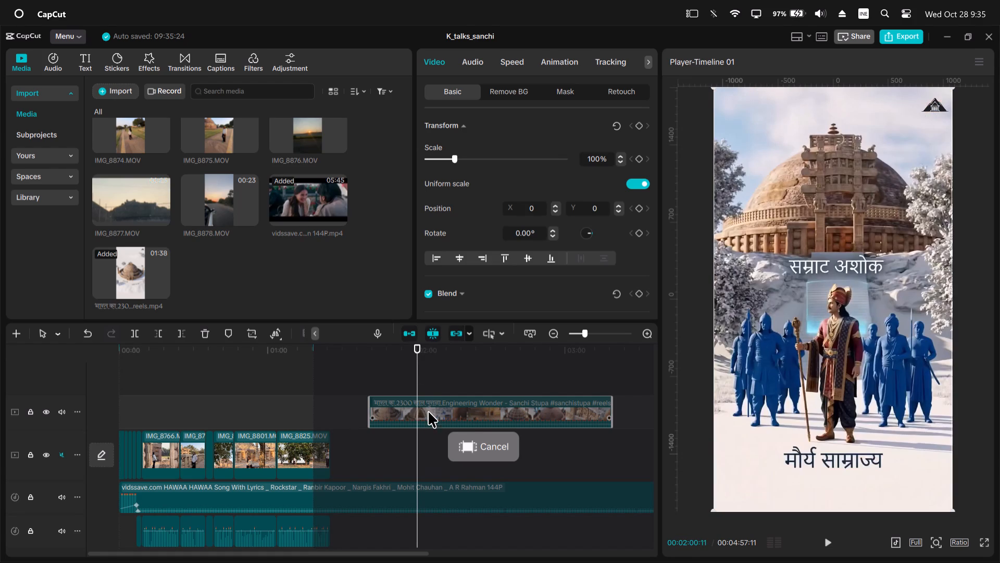
left_click(428, 409)
type("c")
Play the सम्राट अशोक shot and split the Sanchi Stupa reel again at 00:02:03:28, where Ashoka walks beside the soldiers.
key("space")
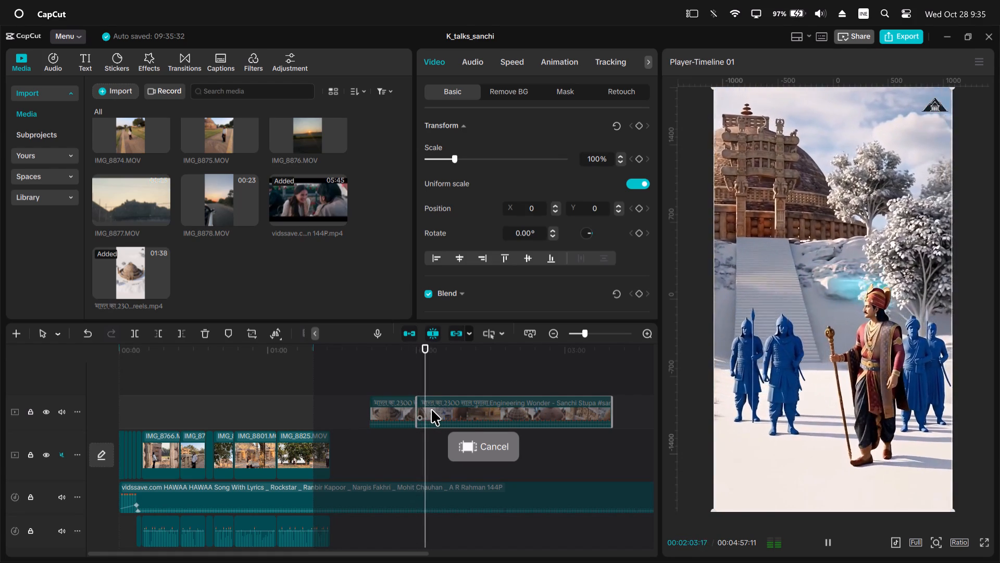
key("space")
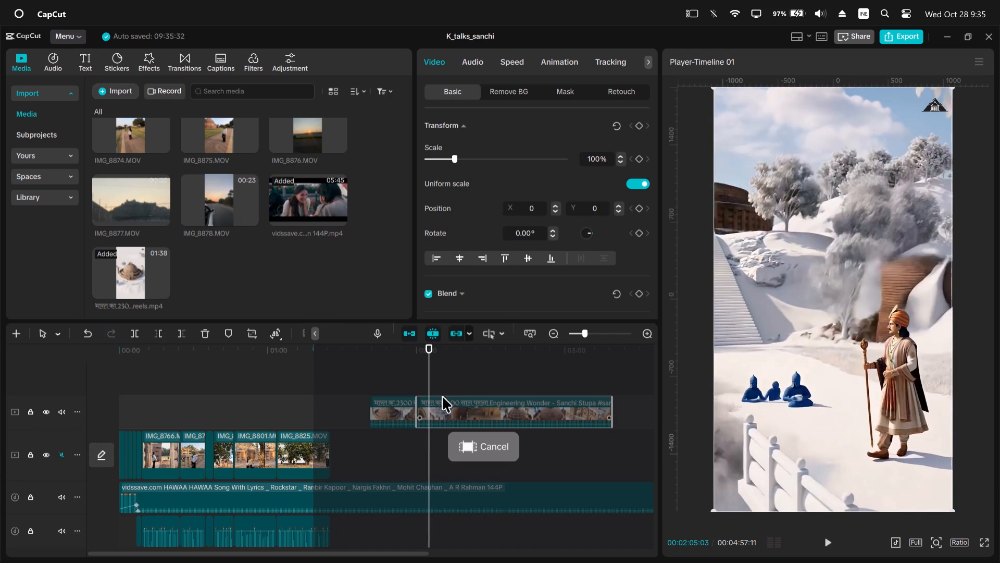
left_click(428, 356)
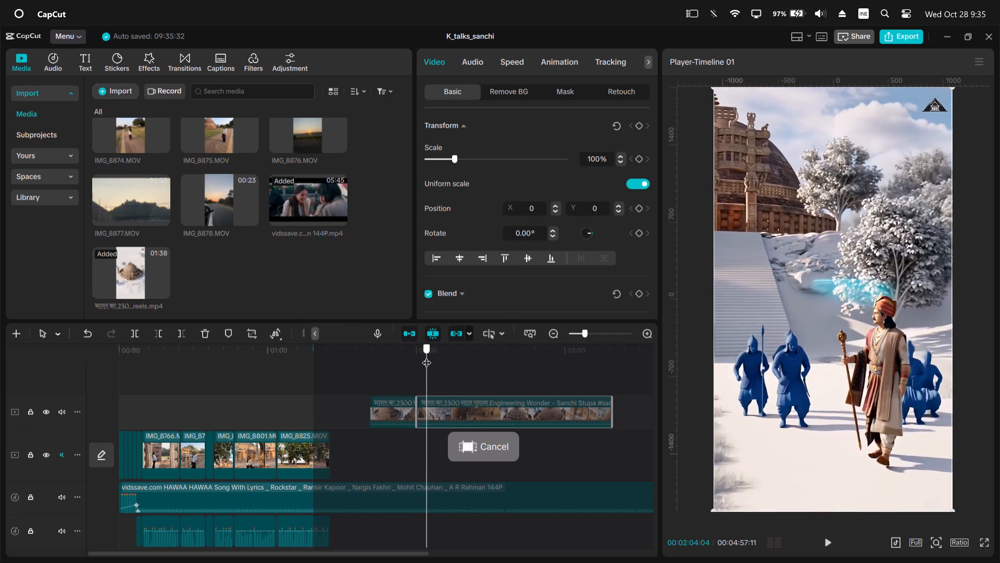
scroll(439, 398, "up", 8, "ctrl")
left_click(447, 413)
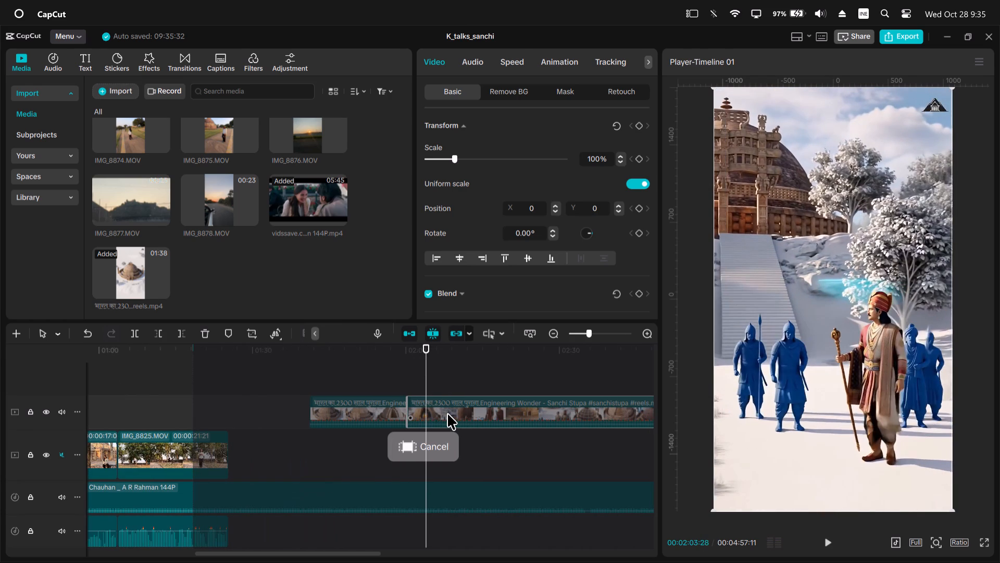
key("c")
Move the cut-out Ashoka segment back over the talking clips, starting at about 00:00:34 on a track above them.
left_click(419, 406)
left_click_drag(419, 406, 0, 391)
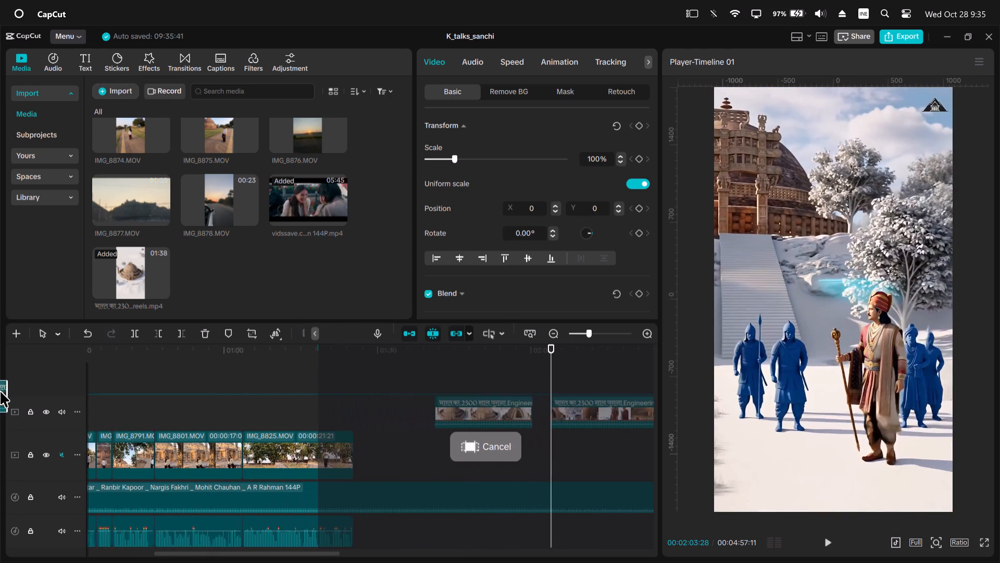
left_click_drag(0, 391, 258, 397)
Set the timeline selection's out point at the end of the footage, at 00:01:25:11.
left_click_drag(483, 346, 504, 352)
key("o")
Play IMG_8766.MOV from about 00:00:12 to find the matching narration and place the Ashoka segment directly above it at about 00:00:13.
scroll(471, 417, "down", 9)
scroll(305, 406, "right", 1)
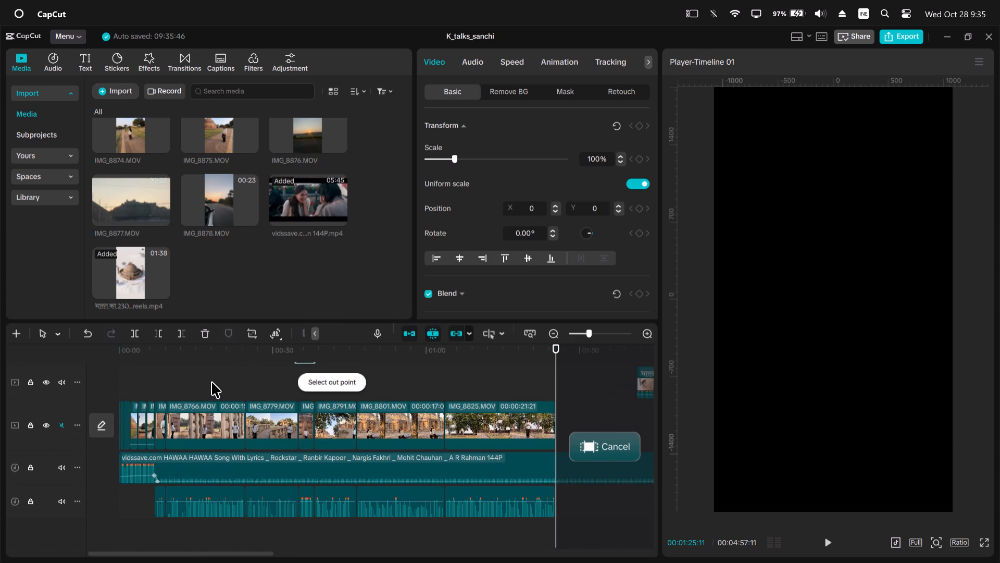
scroll(211, 382, "right", 1)
left_click(177, 361)
key("space")
scroll(249, 414, "up", 4, "ctrl")
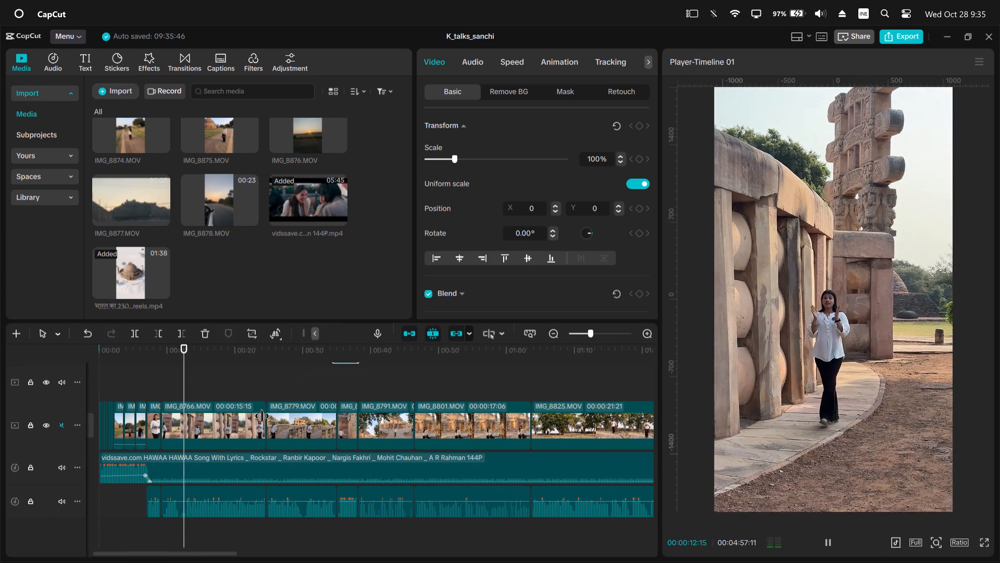
scroll(265, 462, "up", 4, "ctrl")
scroll(266, 462, "up", 2)
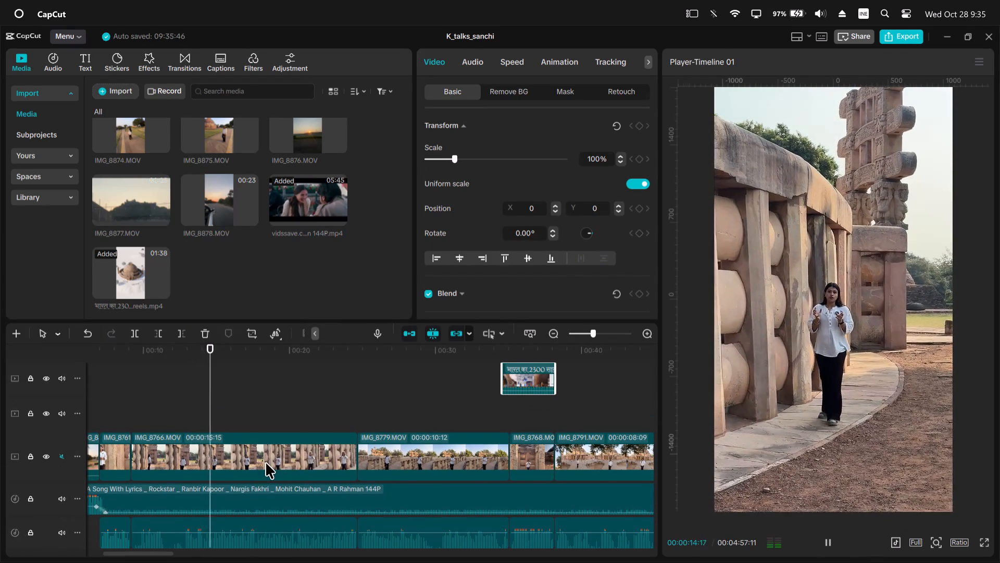
key("space")
key("space")
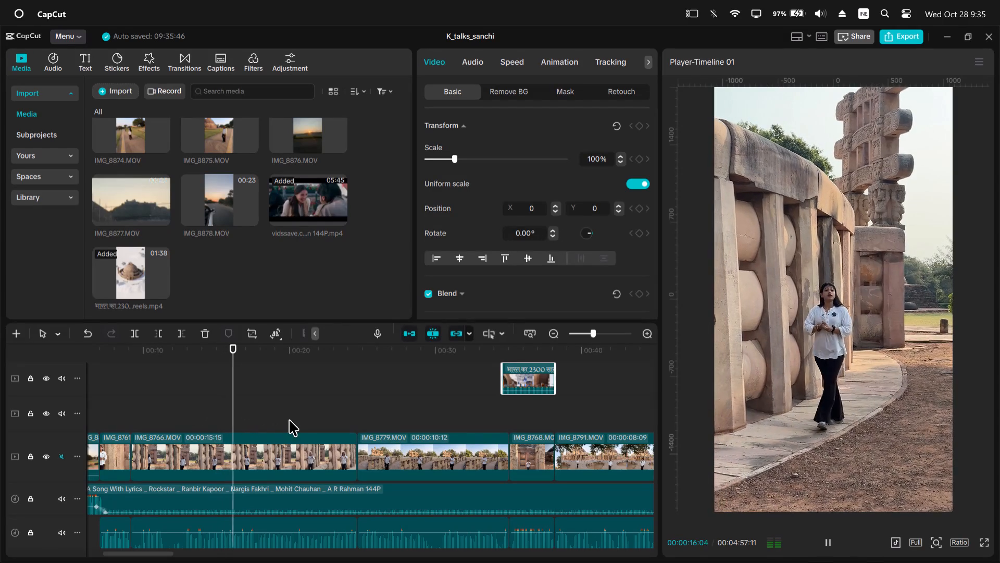
key("space")
left_click_drag(524, 377, 221, 385)
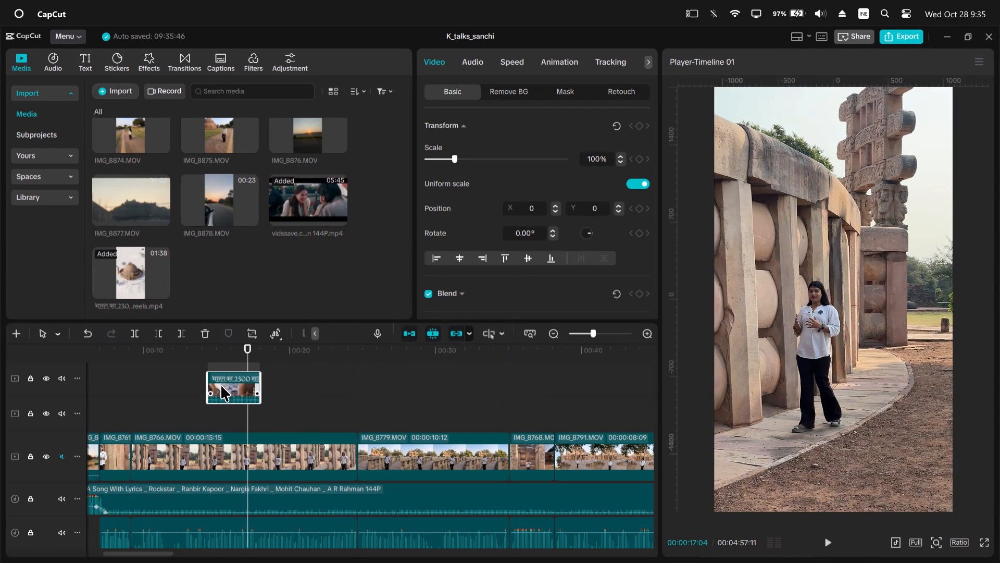
left_click_drag(221, 385, 211, 383)
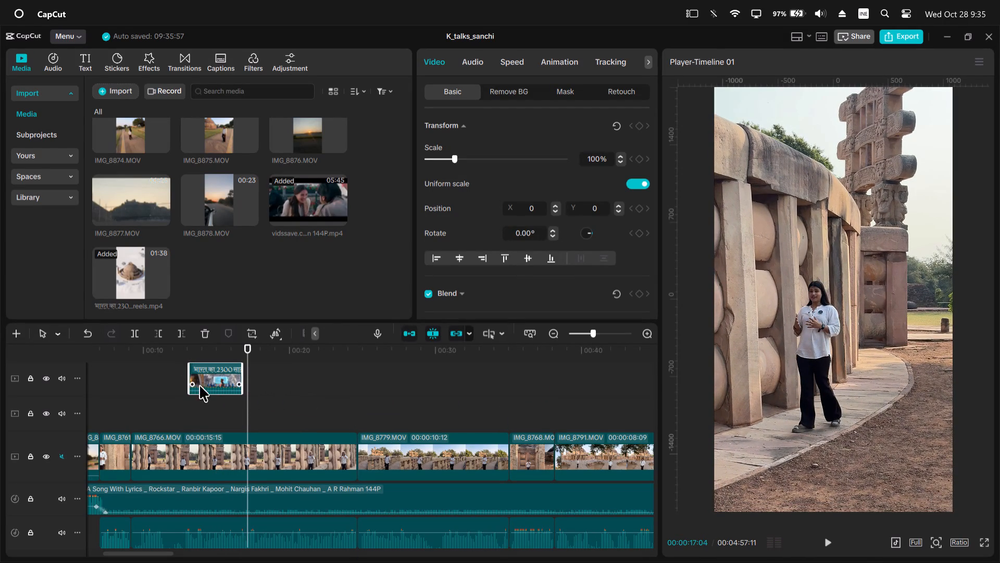
left_click_drag(207, 385, 207, 425)
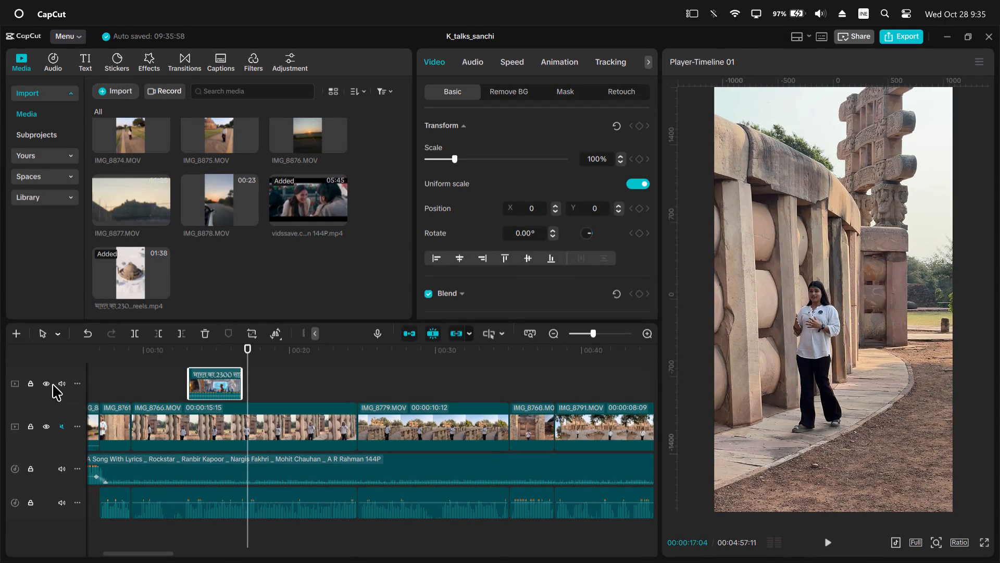
Temporarily hide the Ashoka segment's track and play from about 00:00:12 to check the narration beneath it.
left_click(47, 383)
left_click(176, 352)
key("space")
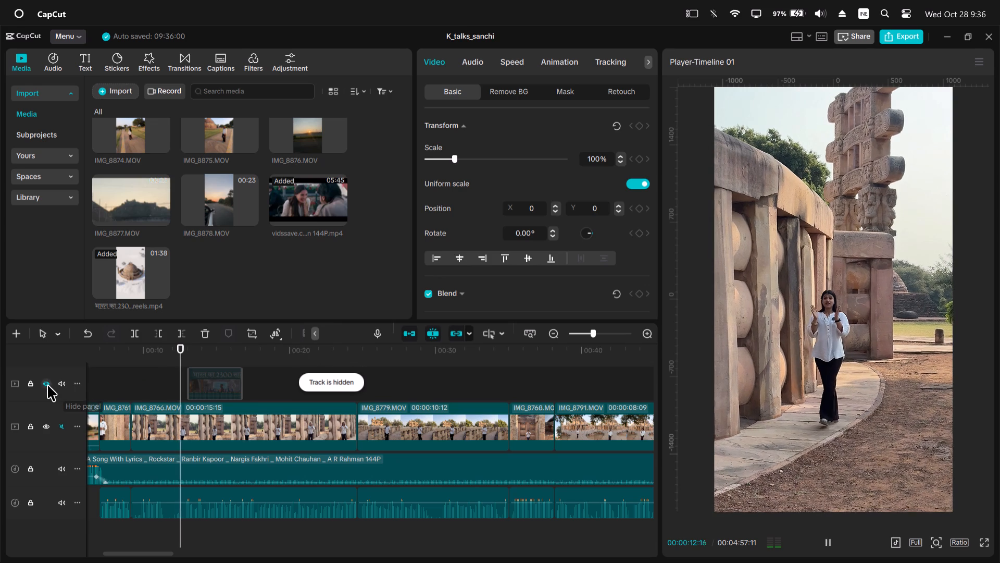
key("space")
left_click(45, 385)
Mute the overlay track holding the Ashoka segment.
left_click(64, 382)
Play through the Ashoka segment over IMG_8766.MOV and trim its end to 00:00:16:06.
key("space")
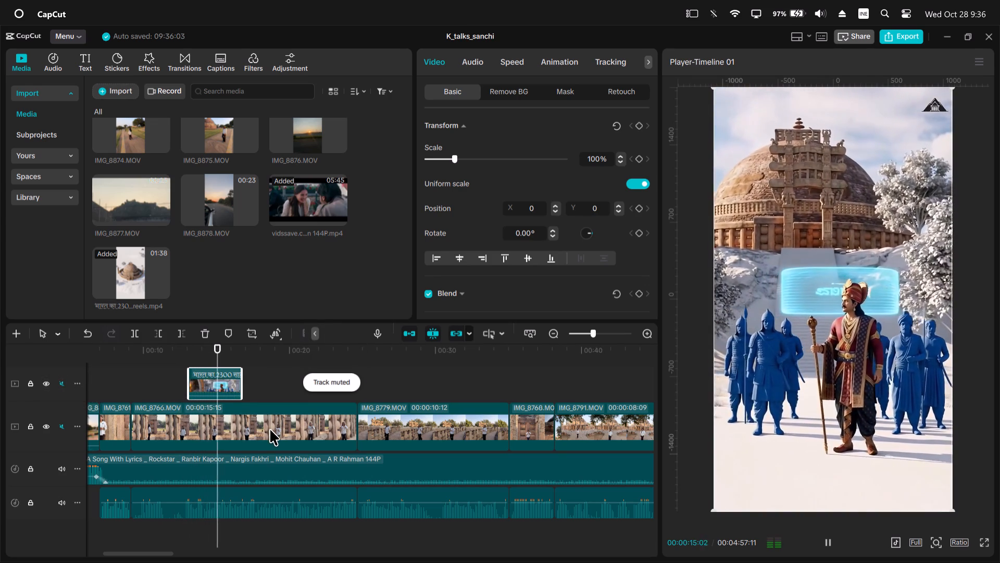
key("space")
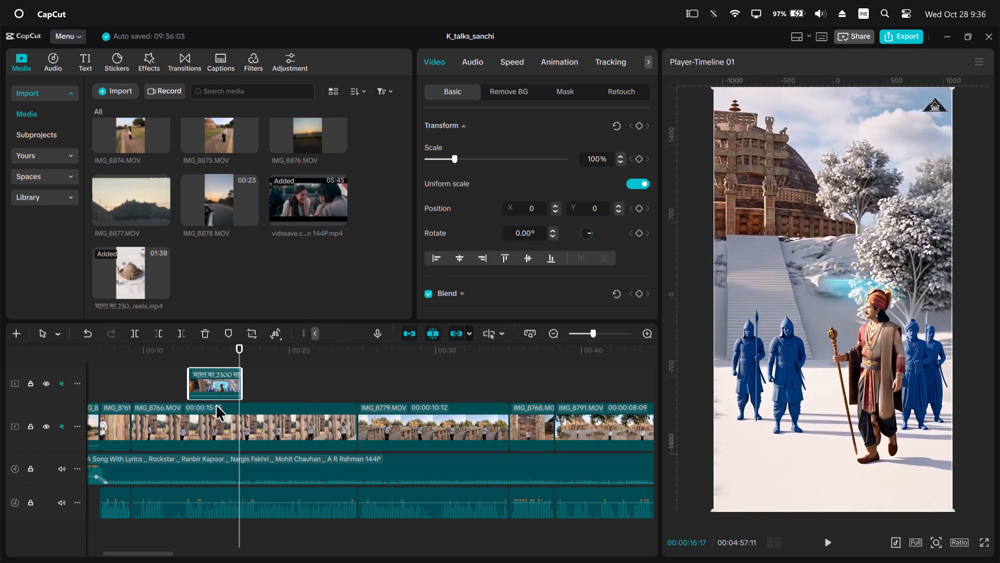
left_click(234, 356)
left_click(235, 372)
type("w")
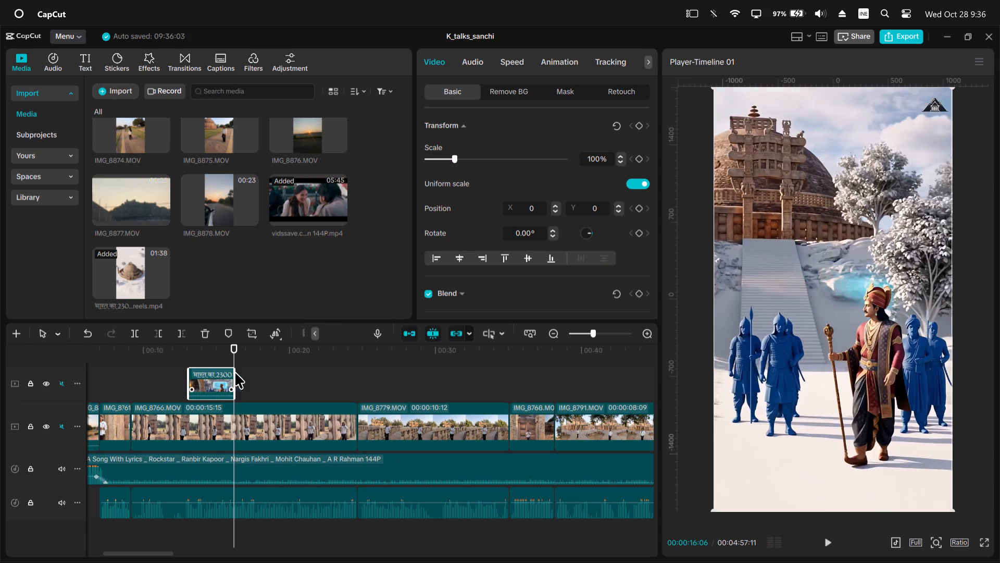
Play IMG_8766.MOV from the end of the Ashoka segment to about 00:00:24, listening for the next place needing reel footage.
key("space")
scroll(350, 431, "down", 2, "ctrl")
scroll(350, 431, "down", 1)
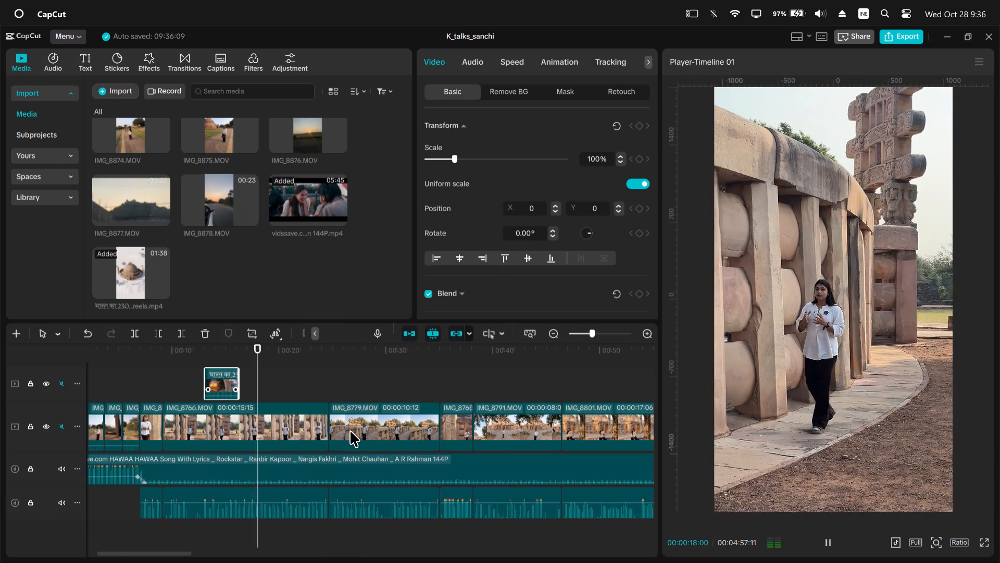
scroll(350, 431, "up", 3, "ctrl")
scroll(350, 431, "down", 1, "alt")
scroll(350, 431, "right", 1)
scroll(366, 433, "down", 8, "ctrl")
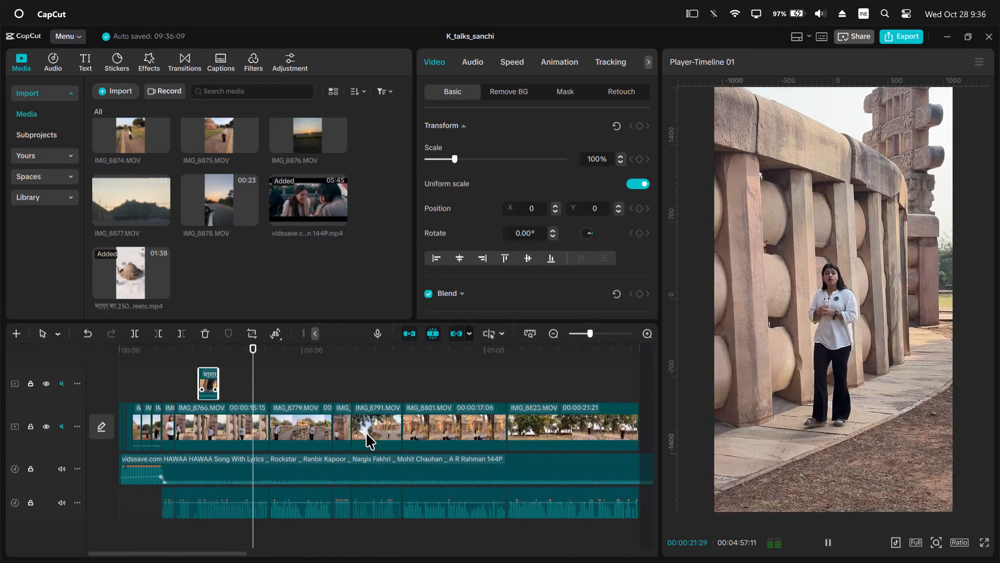
scroll(366, 433, "down", 5, "ctrl")
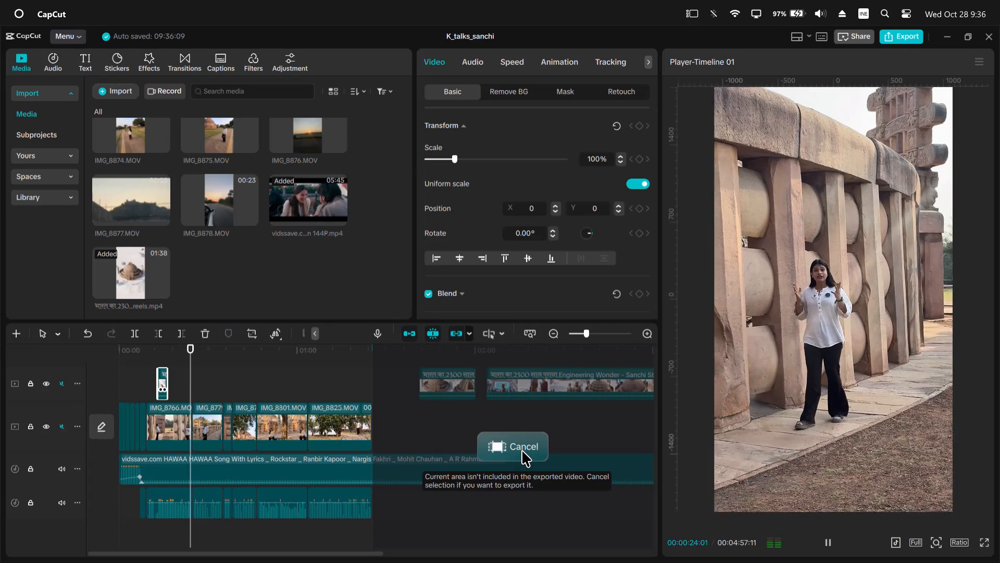
key("space")
Cancel the export range selection on the timeline.
left_click(522, 450)
Scrub back through the first shots of the remaining reel footage on the overlay track, from about 00:02:12 to 00:02:03:28.
scroll(490, 445, "left", 1)
left_click(361, 348)
left_click_drag(361, 348, 380, 363)
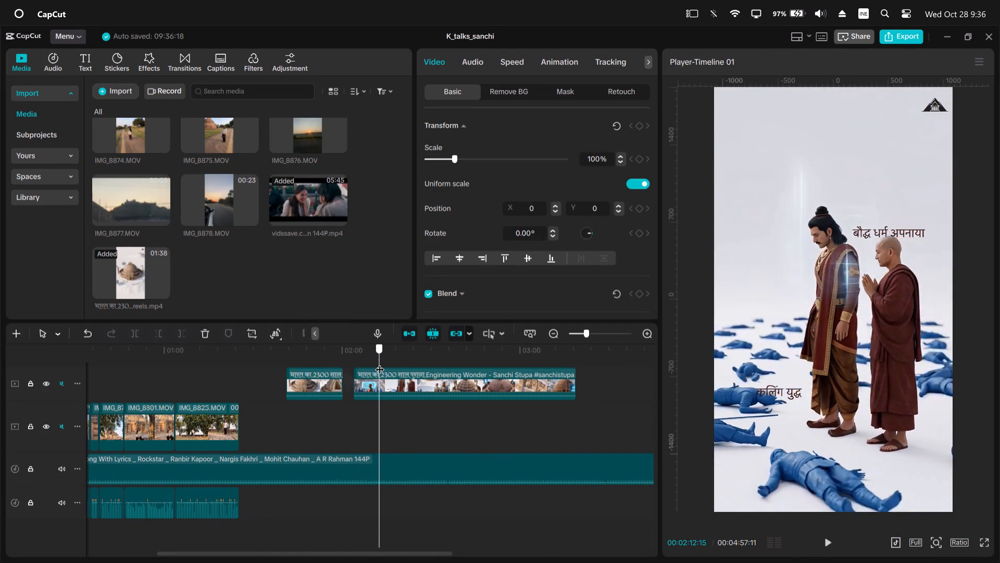
left_click_drag(380, 363, 376, 365)
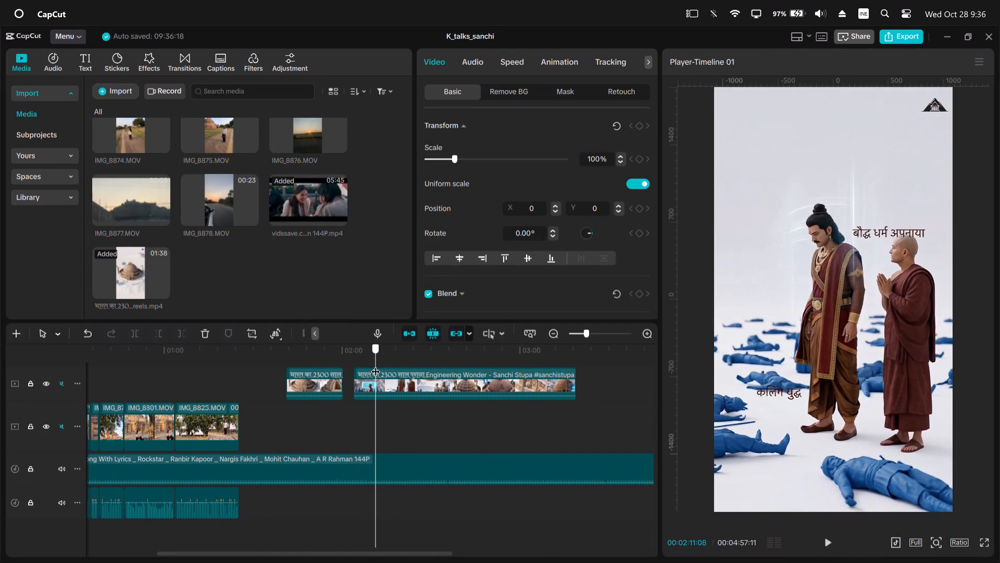
left_click_drag(376, 365, 367, 369)
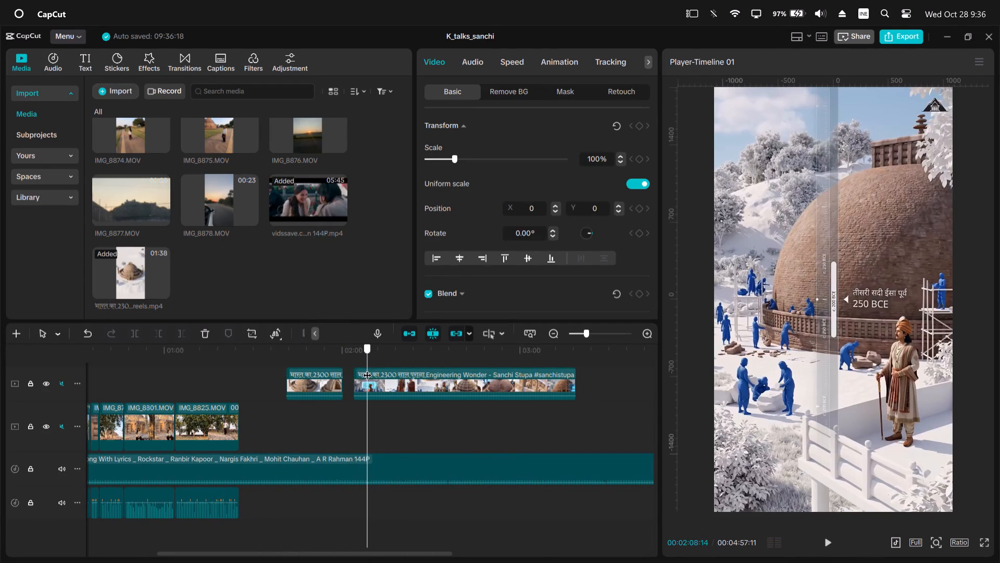
left_click_drag(367, 369, 367, 369)
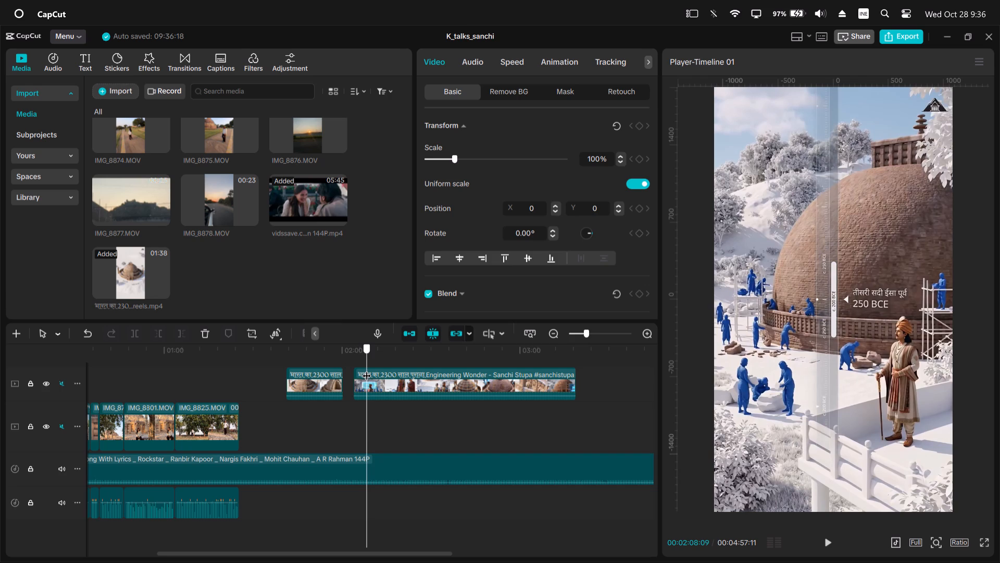
left_click_drag(367, 369, 359, 372)
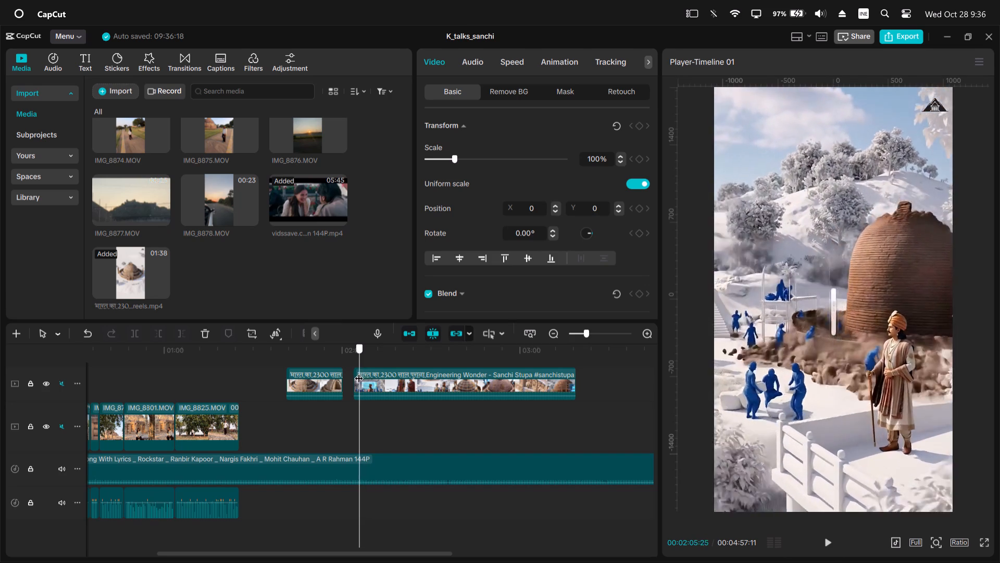
left_click_drag(359, 372, 357, 373)
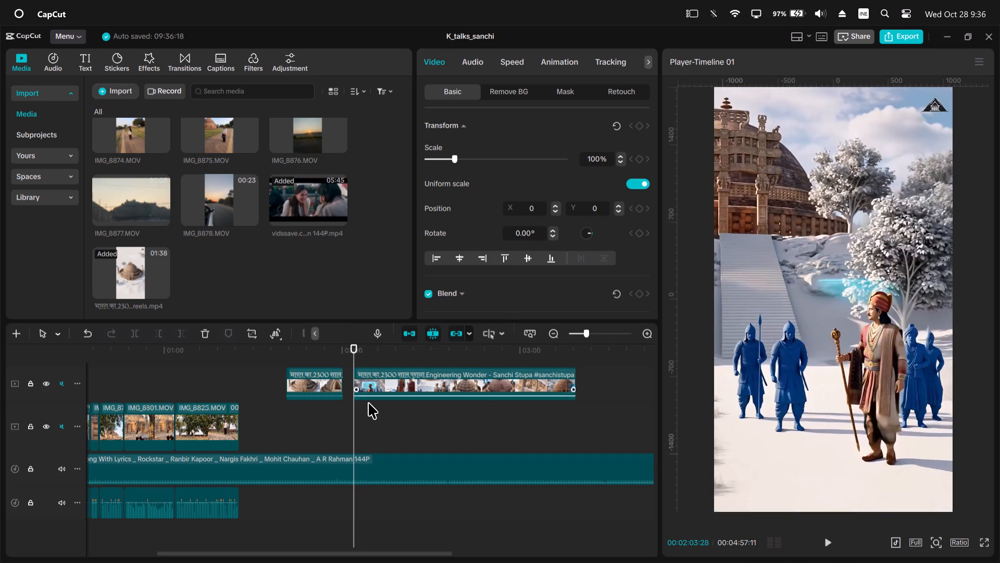
Extend the end of the Ashoka segment on the overlay track to the end of IMG_8766.MOV.
scroll(372, 399, "down", 4, "ctrl")
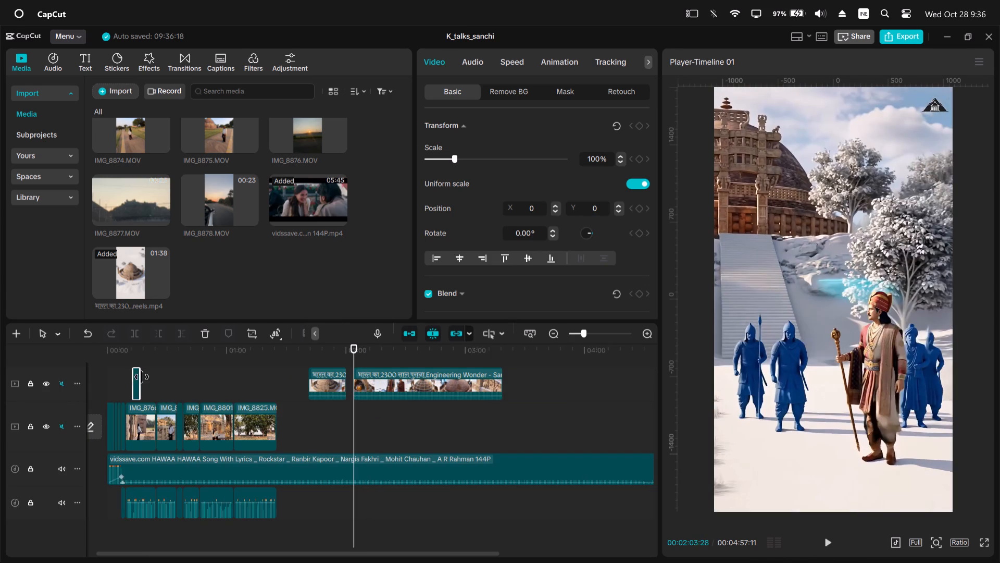
left_click_drag(141, 376, 153, 381)
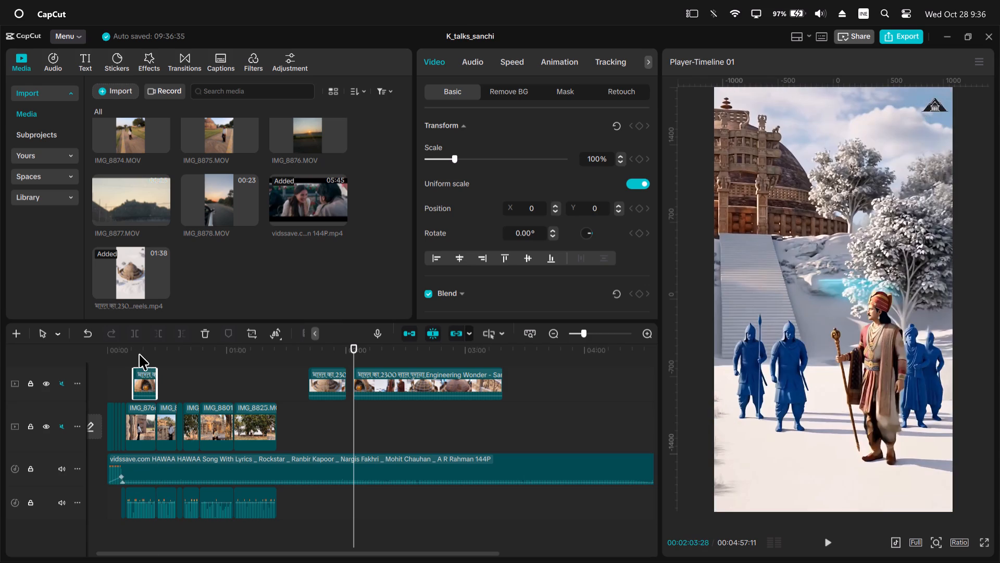
Play the extended Ashoka segment and split it at 00:00:21:13, where the बौद्ध धर्म अपनाया shot begins.
left_click(136, 352)
key("space")
scroll(201, 386, "up", 14, "ctrl")
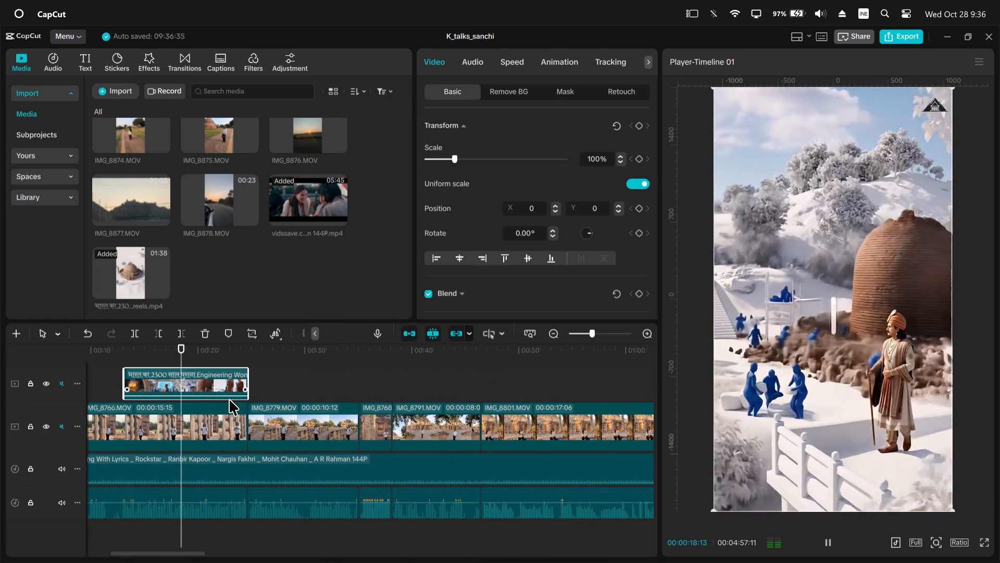
key("space")
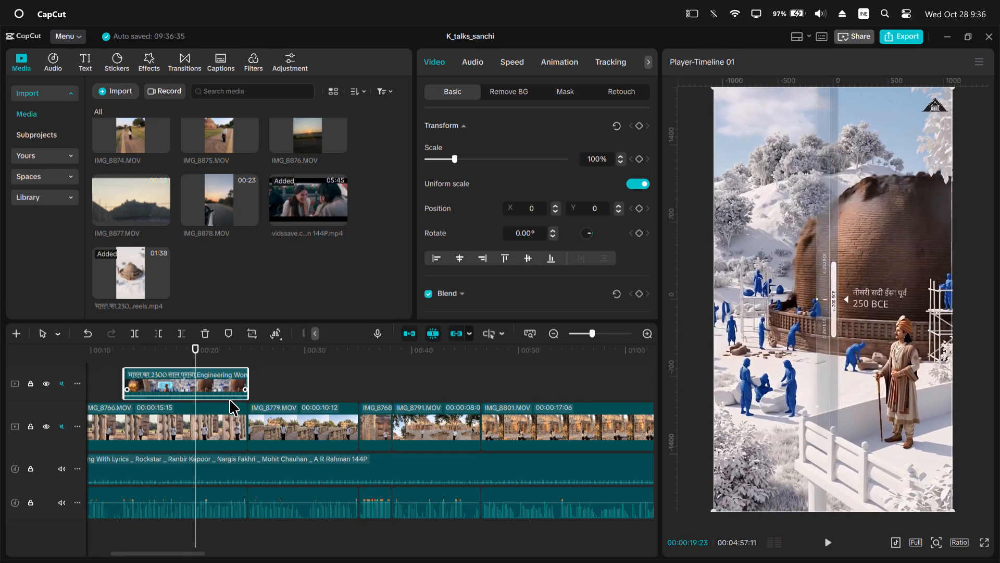
scroll(232, 401, "up", 5, "ctrl")
left_click_drag(193, 357, 234, 381)
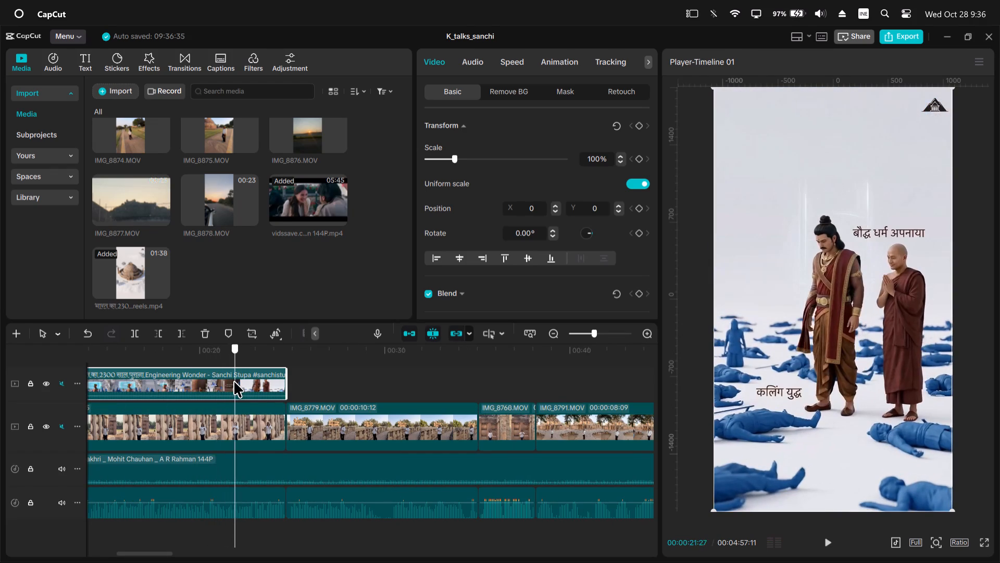
left_click_drag(234, 381, 226, 381)
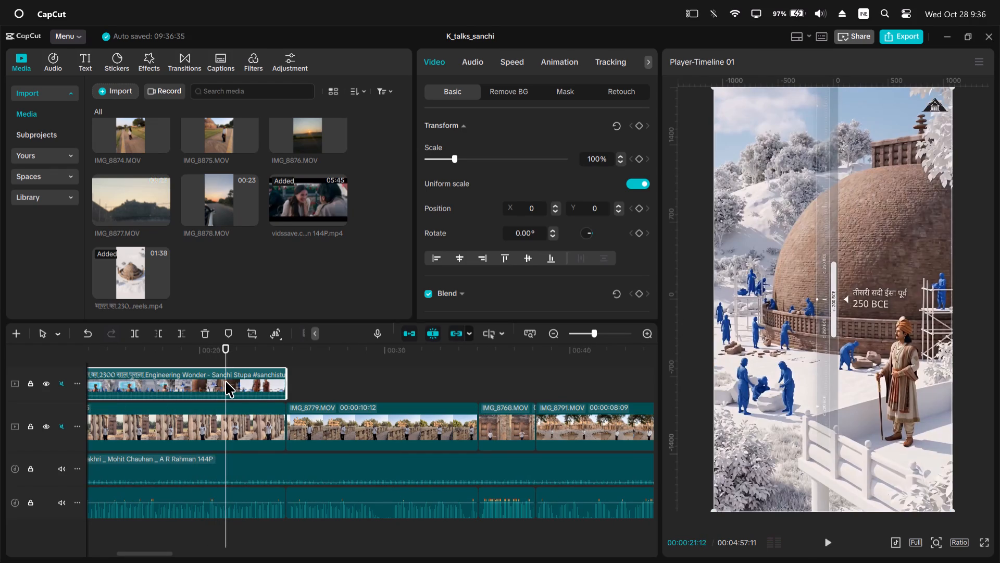
key("Right")
key("c")
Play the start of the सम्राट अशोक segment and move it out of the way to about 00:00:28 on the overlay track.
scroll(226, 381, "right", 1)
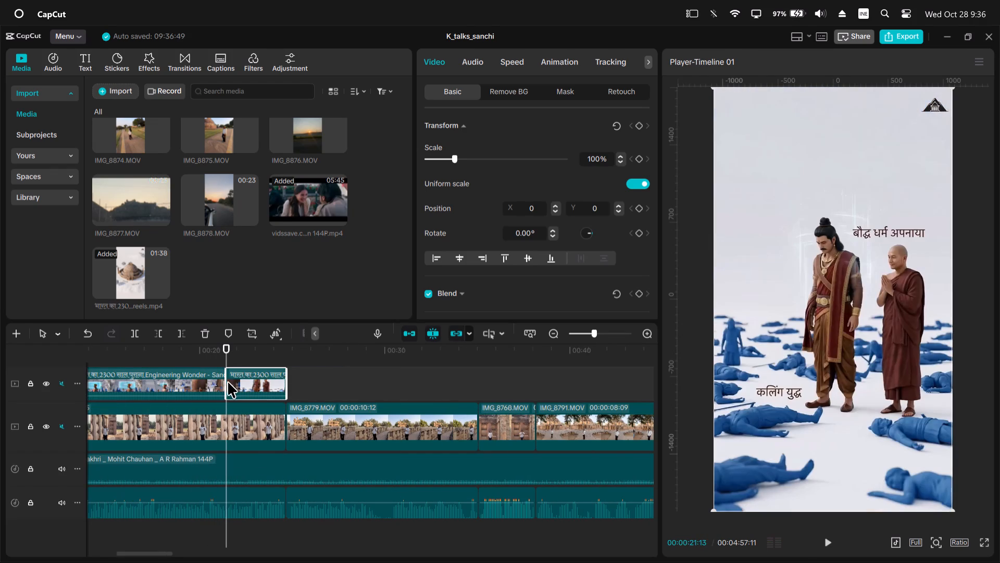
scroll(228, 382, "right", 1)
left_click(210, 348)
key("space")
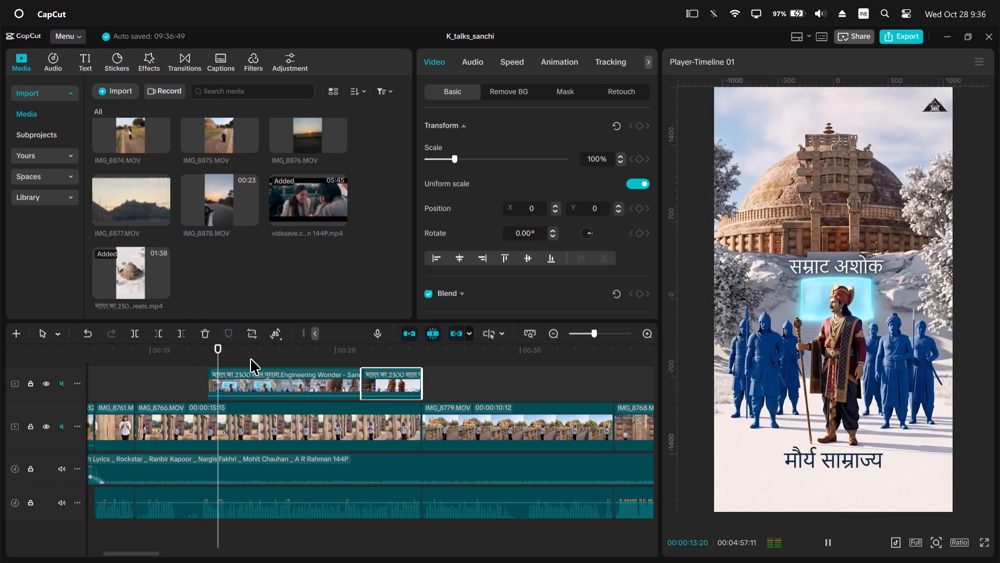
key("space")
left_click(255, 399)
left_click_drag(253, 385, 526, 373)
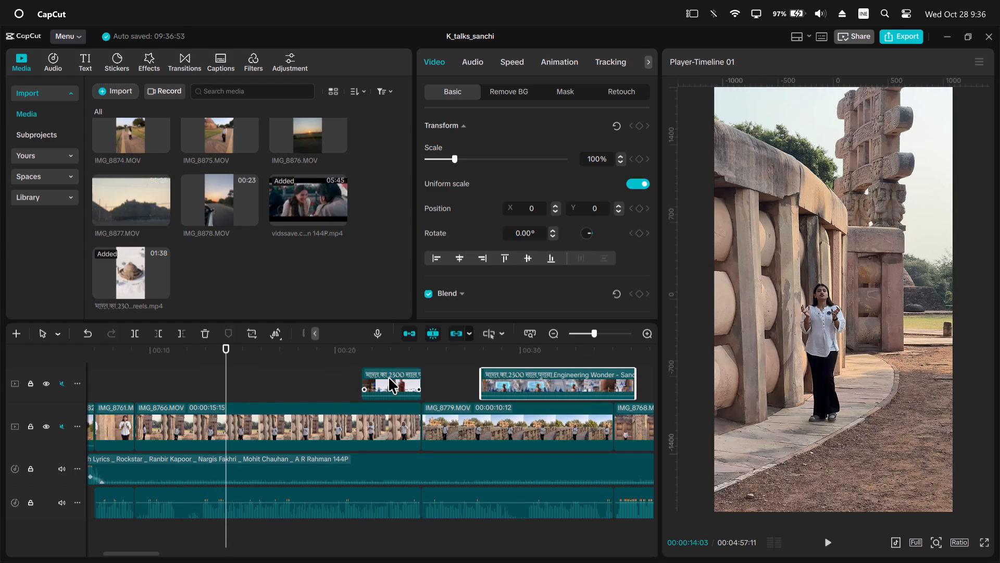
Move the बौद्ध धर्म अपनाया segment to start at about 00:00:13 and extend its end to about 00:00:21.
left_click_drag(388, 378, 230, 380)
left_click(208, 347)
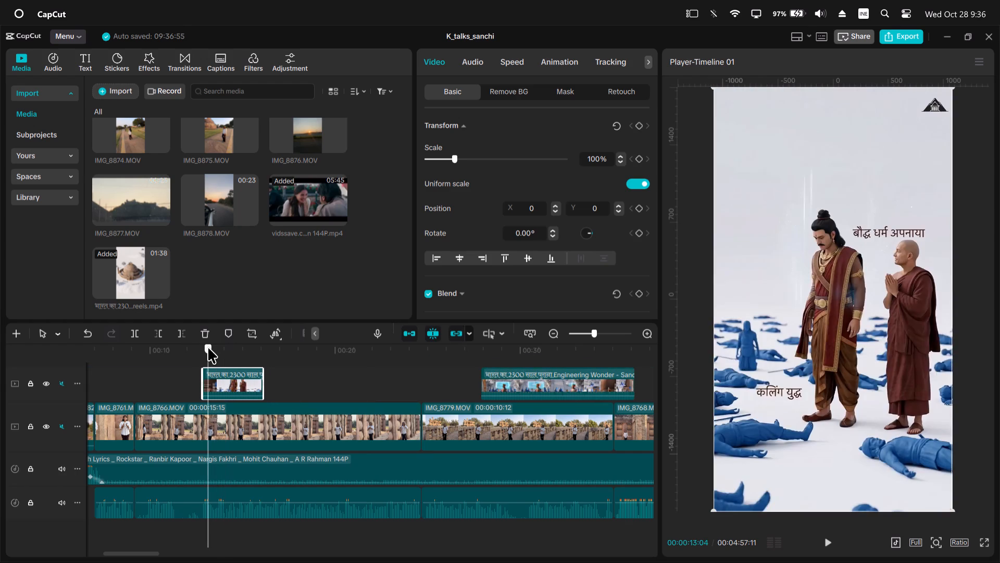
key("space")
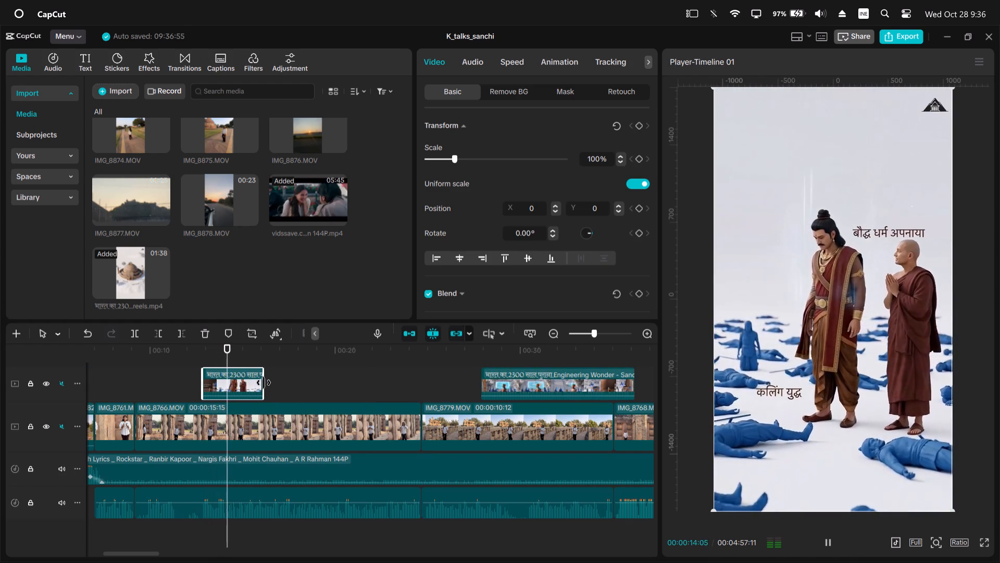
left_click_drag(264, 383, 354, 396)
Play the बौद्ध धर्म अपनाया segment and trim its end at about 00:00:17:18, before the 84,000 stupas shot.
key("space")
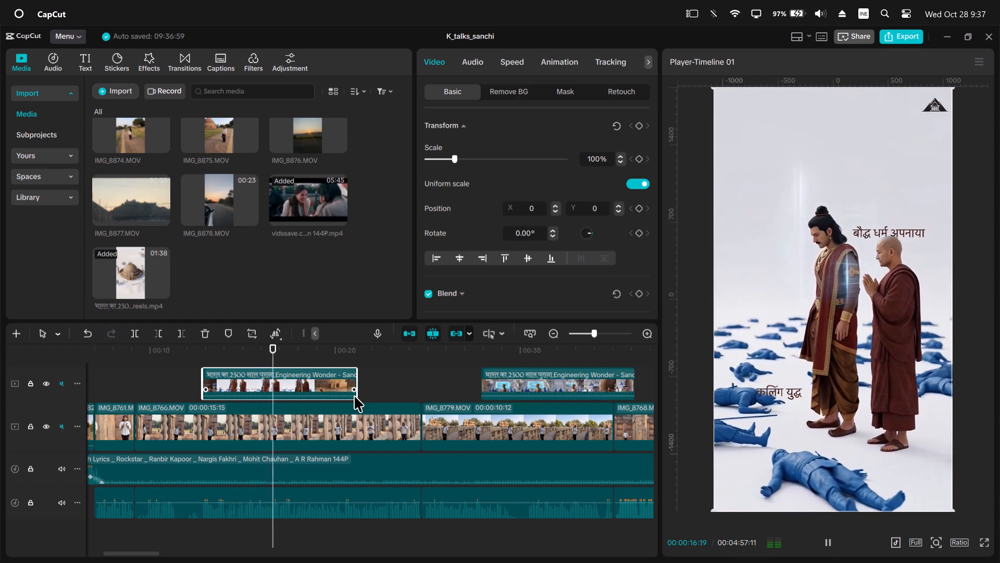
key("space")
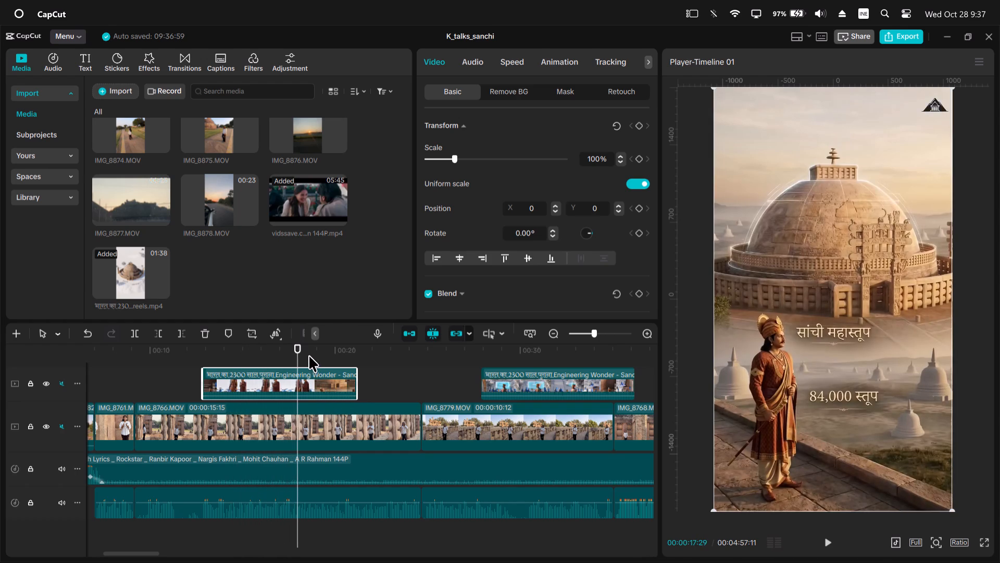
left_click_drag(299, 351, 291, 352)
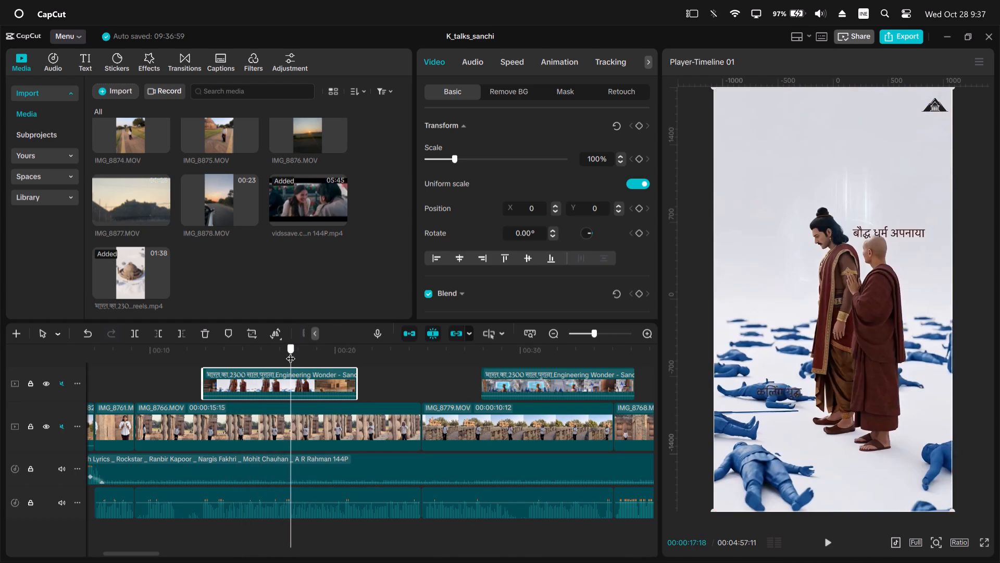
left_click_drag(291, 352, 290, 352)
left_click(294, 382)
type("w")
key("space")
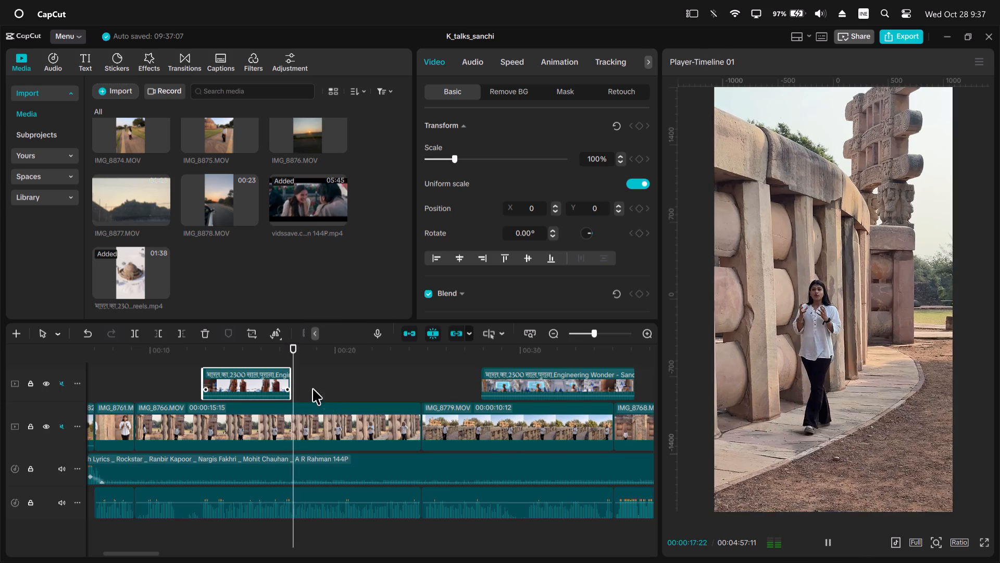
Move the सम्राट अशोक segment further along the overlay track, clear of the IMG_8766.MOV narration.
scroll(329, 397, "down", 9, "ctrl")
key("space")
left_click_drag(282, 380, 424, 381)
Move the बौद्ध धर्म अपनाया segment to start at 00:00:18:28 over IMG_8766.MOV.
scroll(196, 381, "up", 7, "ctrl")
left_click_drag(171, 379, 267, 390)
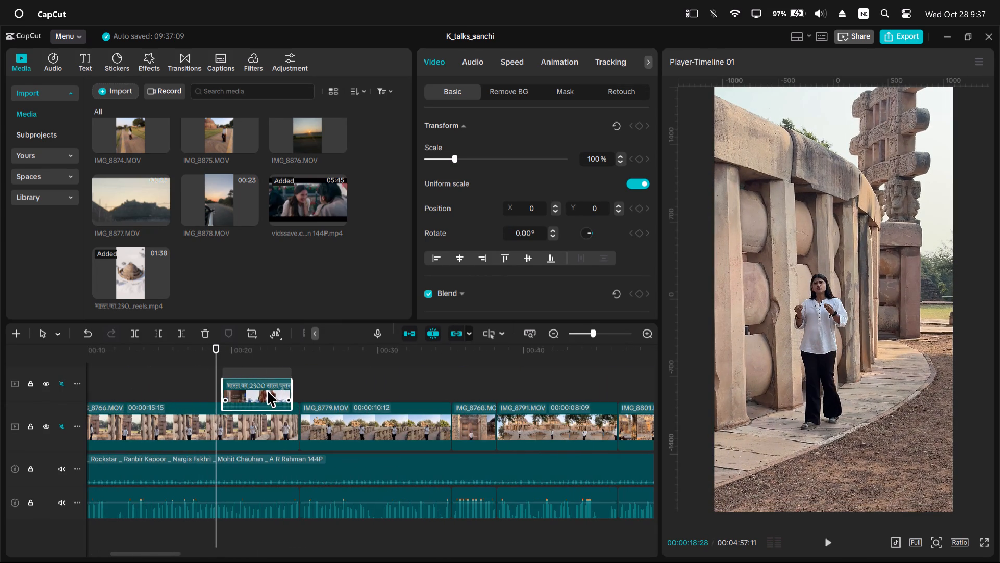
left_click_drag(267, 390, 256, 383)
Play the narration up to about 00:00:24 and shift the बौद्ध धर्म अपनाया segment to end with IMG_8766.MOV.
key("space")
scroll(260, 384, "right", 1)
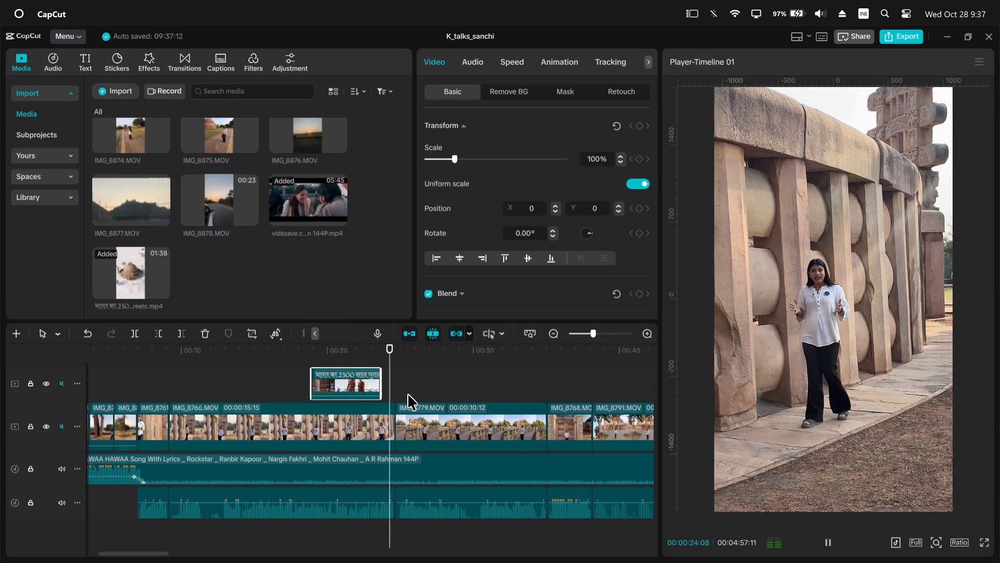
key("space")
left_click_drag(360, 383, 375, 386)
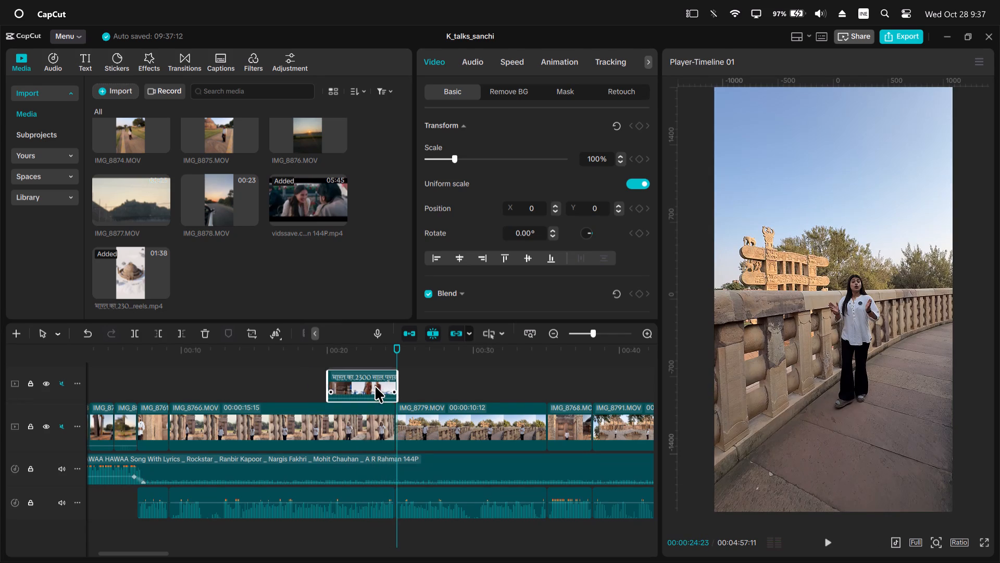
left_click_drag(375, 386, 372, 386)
Listen to the narration under the बौद्ध धर्म अपनाया segment and move the segment to start at 00:00:21:24.
left_click(296, 357)
key("space")
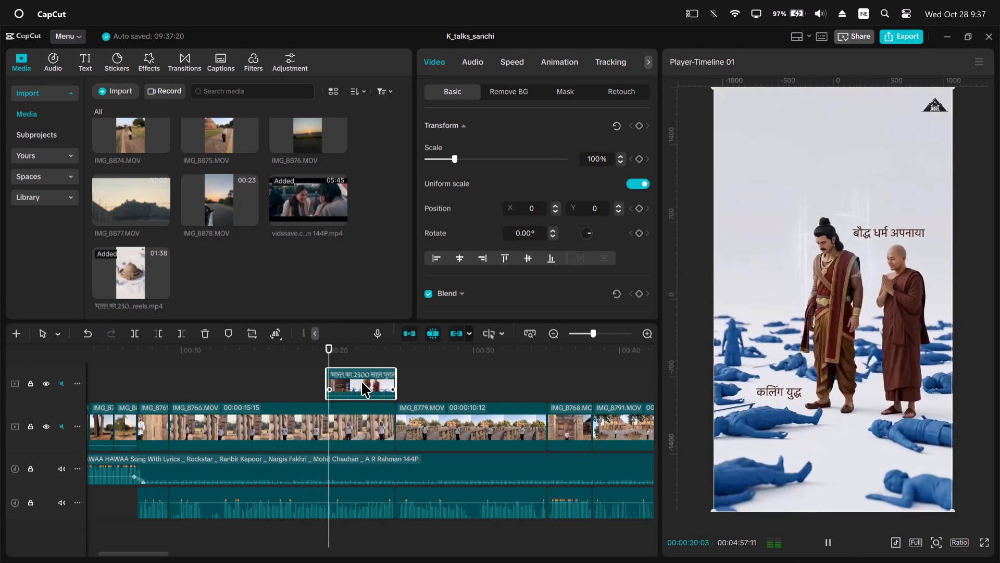
scroll(399, 391, "down", 2, "ctrl")
key("space")
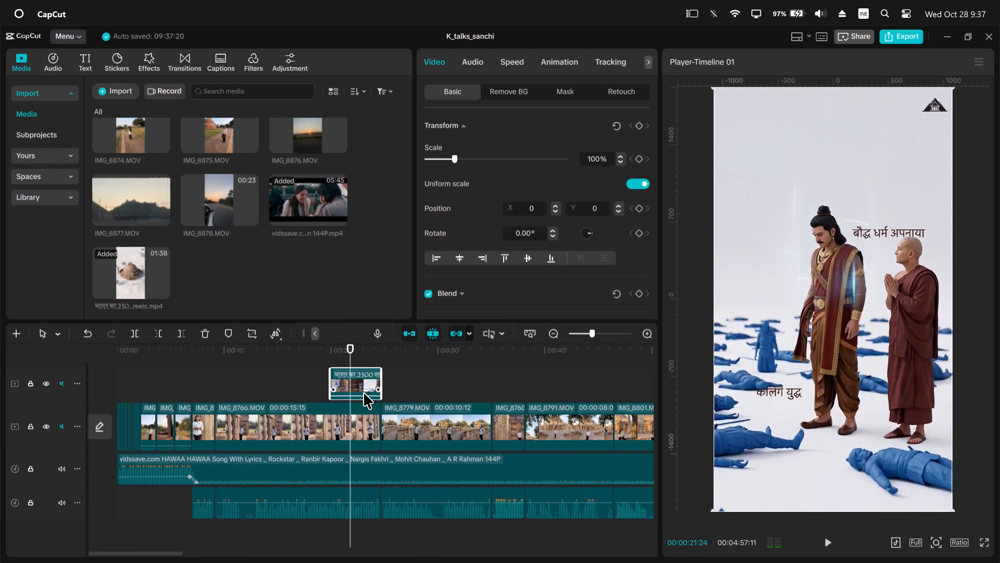
left_click_drag(351, 387, 370, 389)
Play the बौद्ध धर्म अपनाया segment and trim its end to the IMG_8766.MOV cut at 00:00:24:20.
key("space")
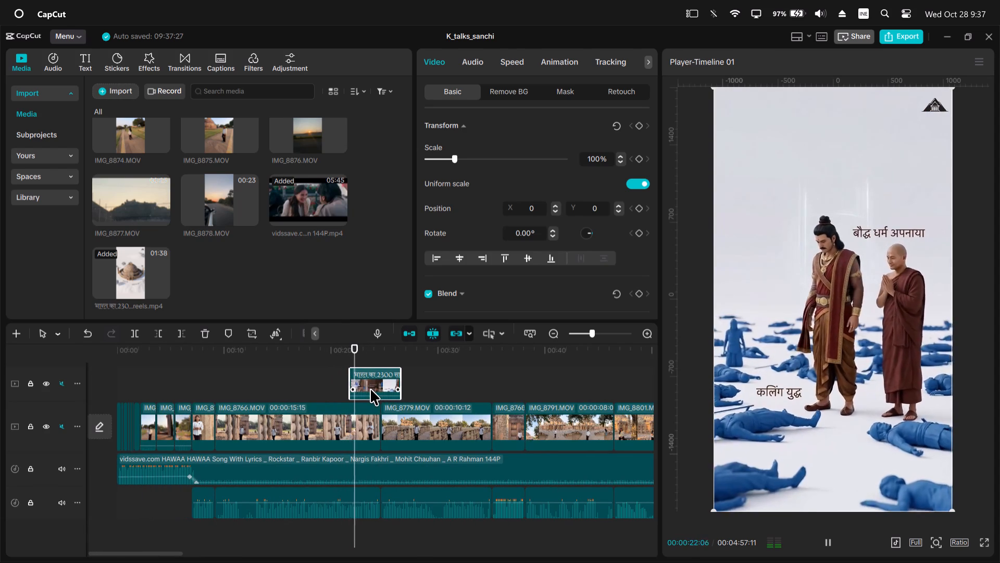
scroll(391, 390, "up", 1, "ctrl")
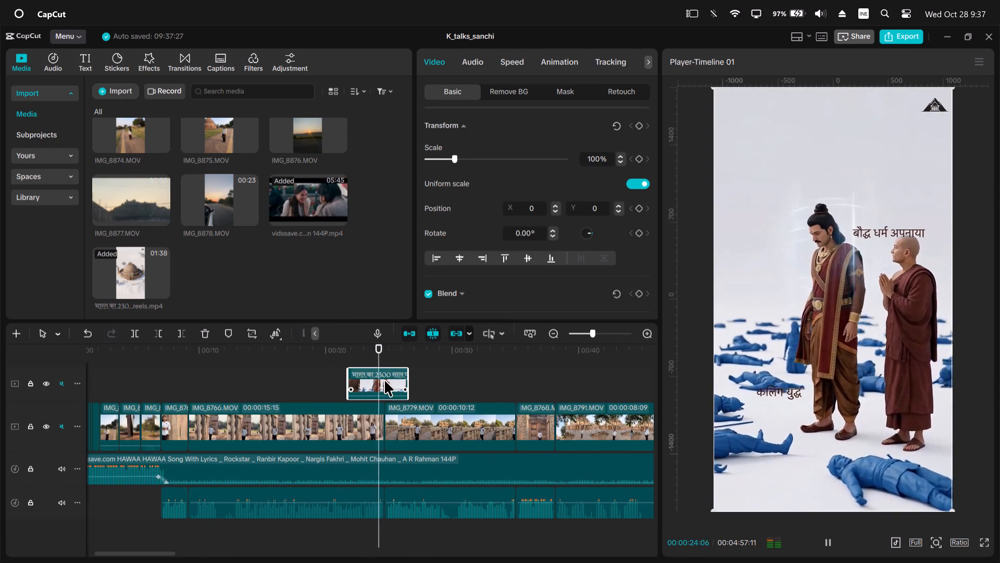
key("space")
left_click(389, 353)
left_click(380, 390)
key("w")
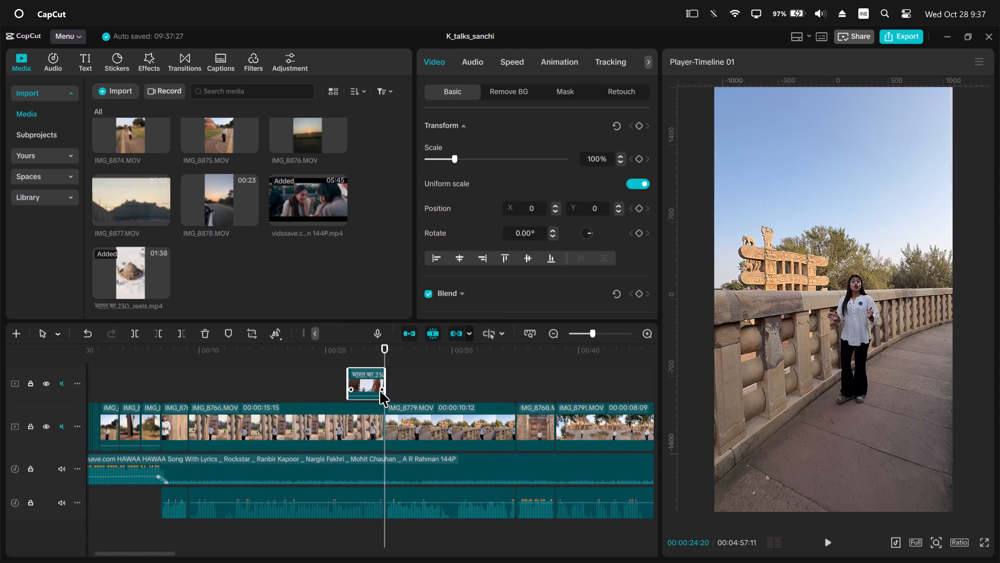
Bring the सम्राट अशोक segment back over the early part of IMG_8766.MOV, starting at about 00:00:12.
scroll(380, 390, "down", 10)
left_click_drag(395, 385, 193, 381)
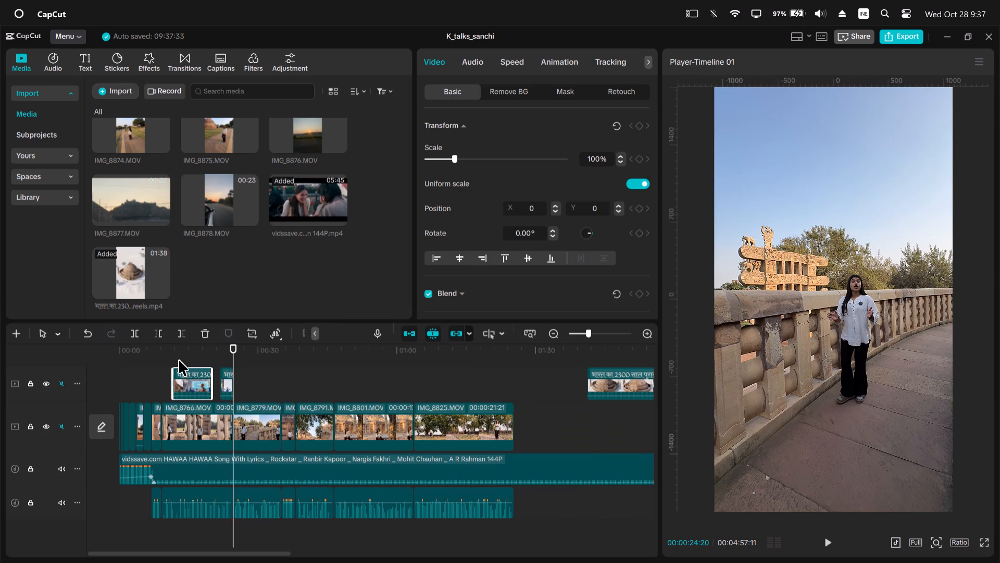
Play the सम्राट अशोक segment and trim its end to 00:00:15:01.
left_click(175, 349)
key("space")
scroll(231, 384, "up", 10, "ctrl")
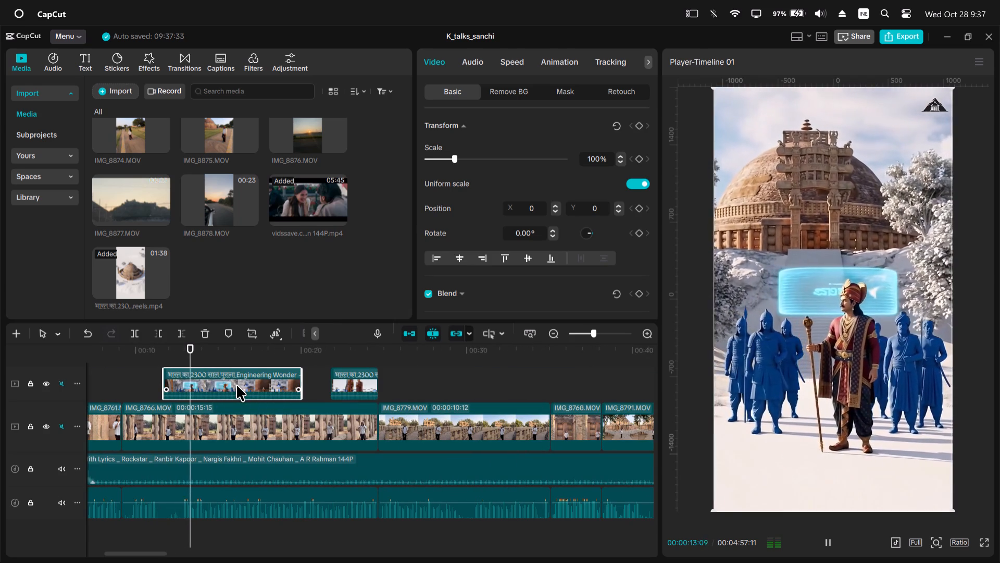
key("space")
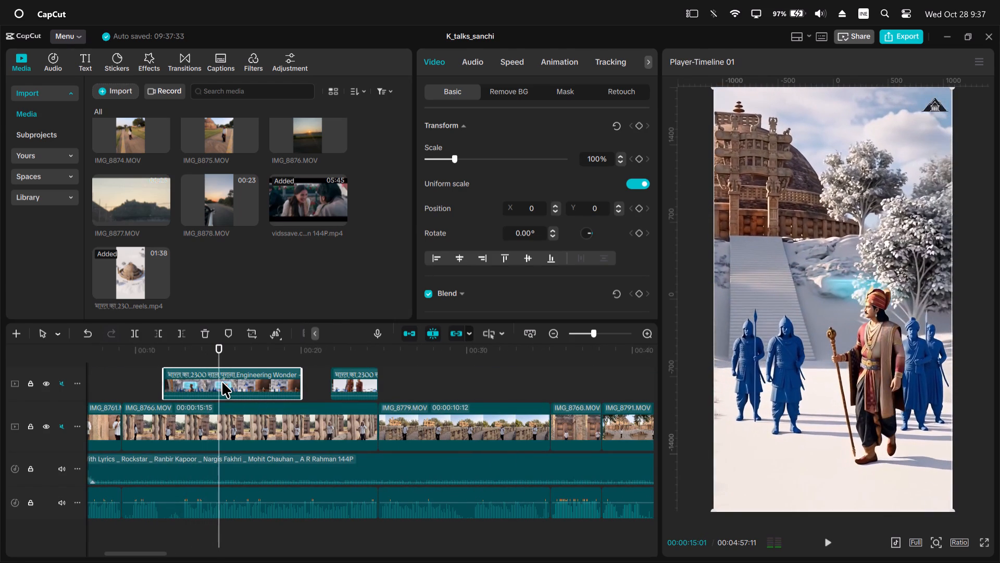
left_click(222, 382)
key("w")
Reposition the trimmed सम्राट अशोक segment to start at about 00:00:13 and play it against the narration.
left_click_drag(195, 382, 209, 384)
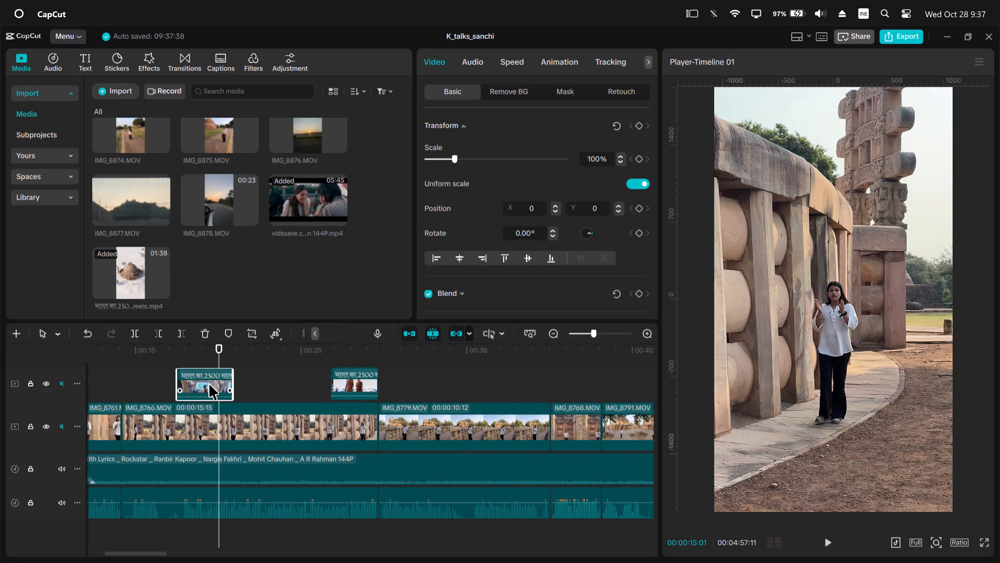
left_click_drag(209, 384, 224, 385)
left_click_drag(187, 359, 182, 359)
left_click_drag(211, 388, 197, 385)
key("space")
scroll(261, 402, "up", 3, "ctrl")
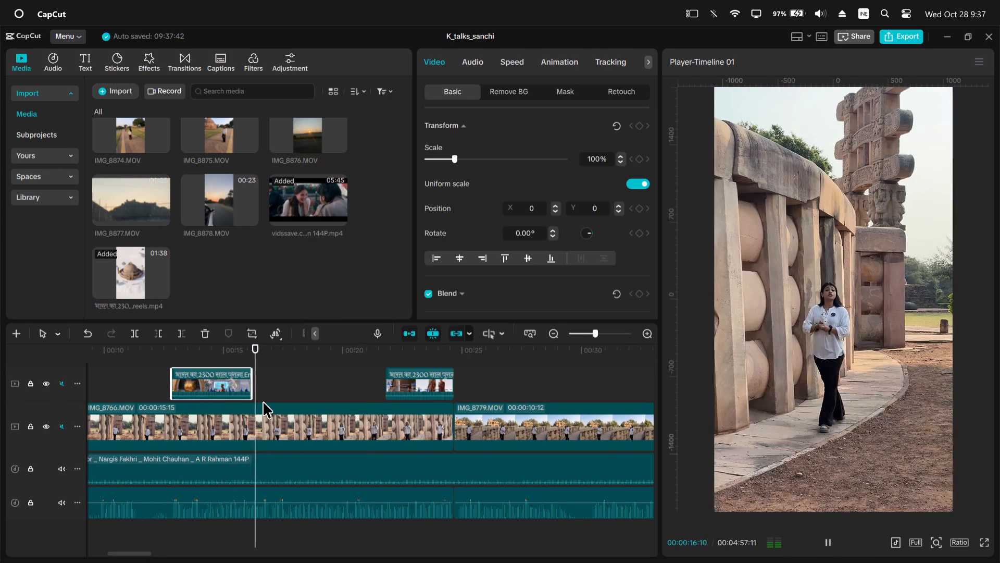
scroll(287, 401, "down", 18, "ctrl")
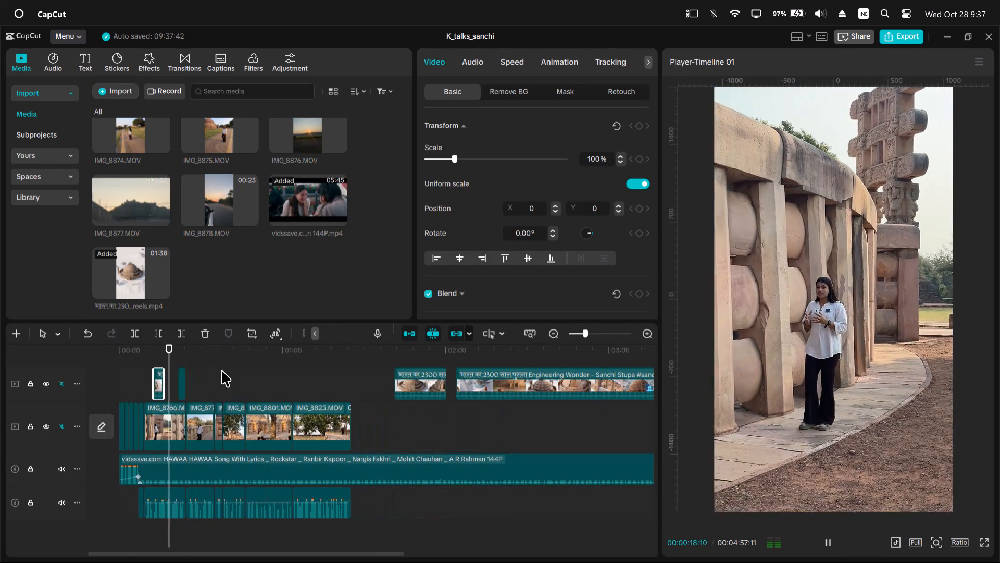
Play the narration at the start of IMG_8779.MOV from about 00:00:24:20 to judge which cutaway suits it.
left_click(210, 353)
key("space")
left_click_drag(194, 352, 189, 352)
key("space")
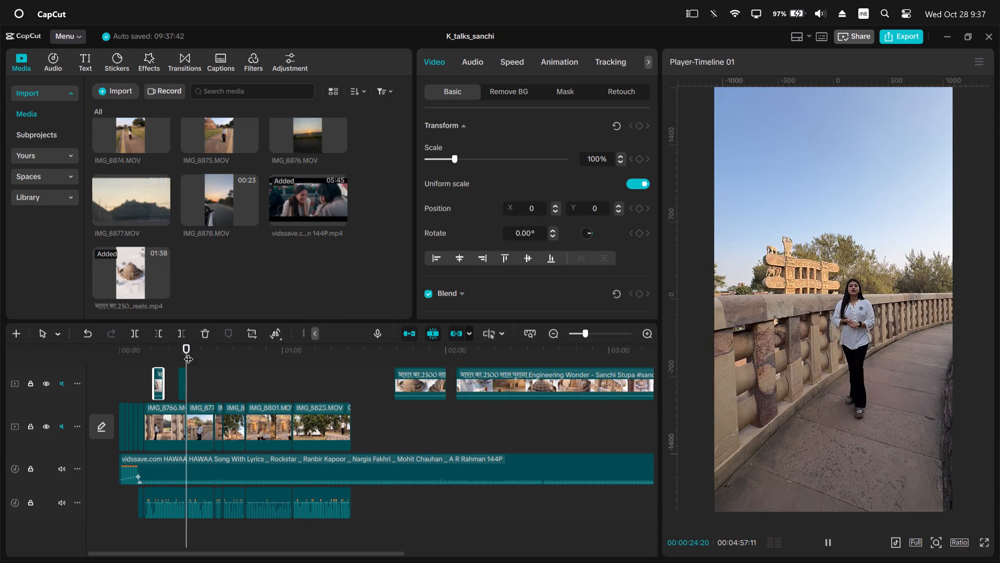
scroll(248, 403, "up", 8, "ctrl")
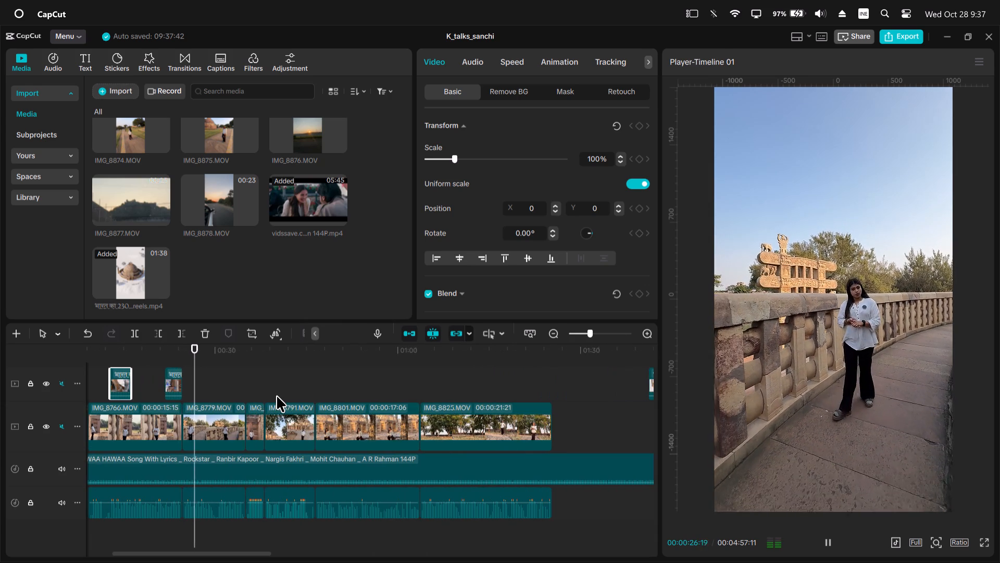
scroll(277, 396, "up", 2, "ctrl")
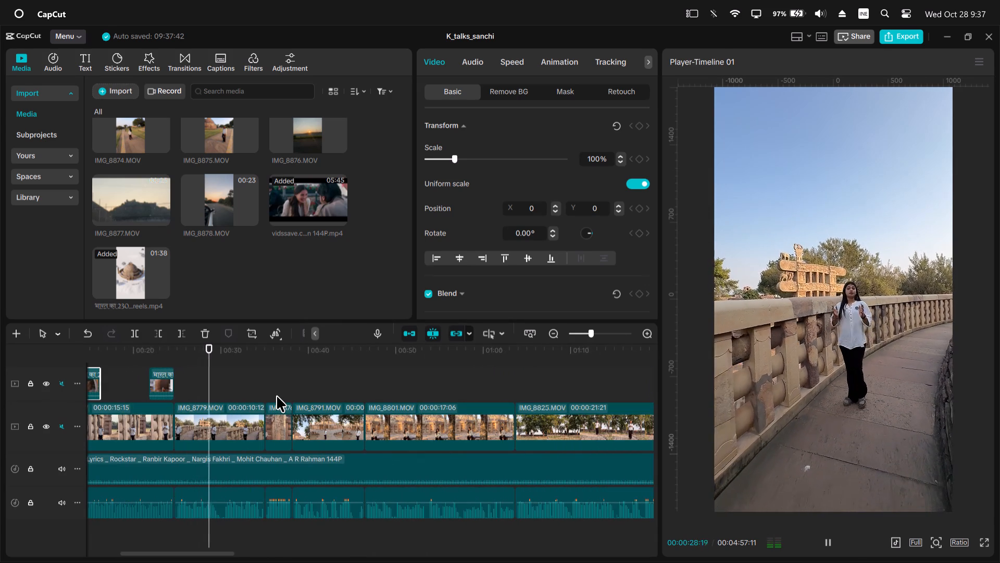
key("space")
left_click(181, 357)
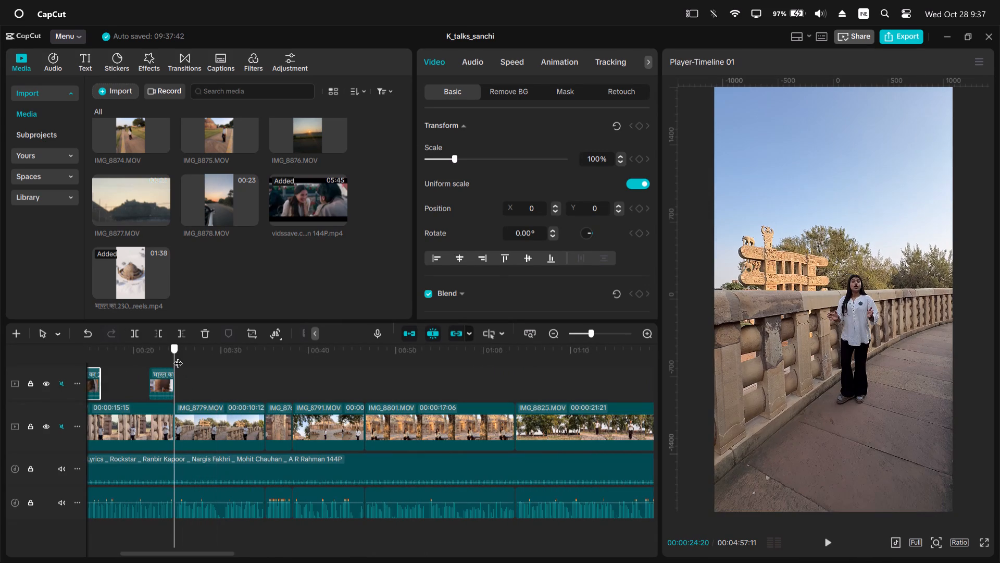
Preview IMG_8867.MOV, IMG_8866.MOV, IMG_8844.MOV and IMG_8842.MOV in the media library as possible extra shots.
scroll(233, 172, "up", 3)
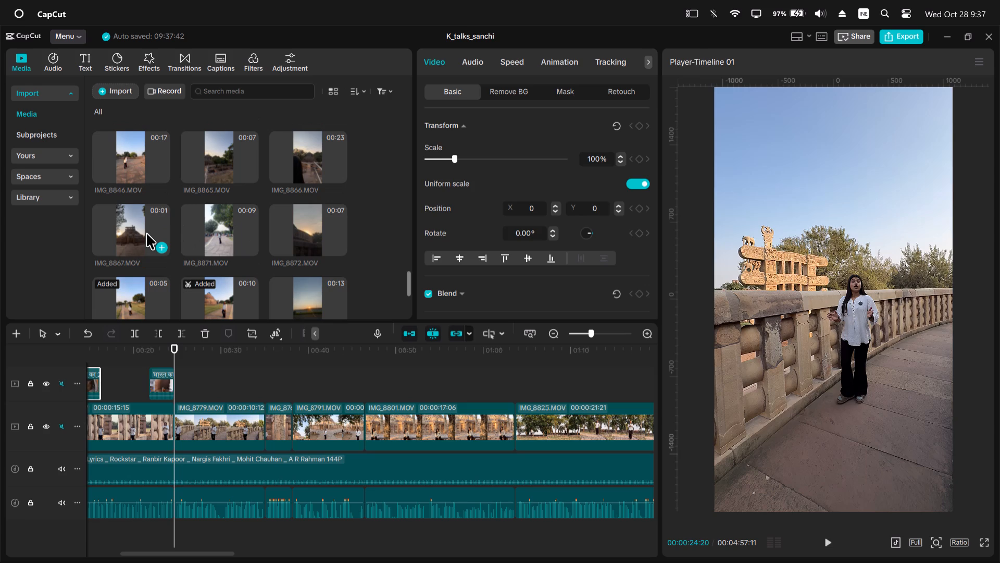
left_click(146, 233)
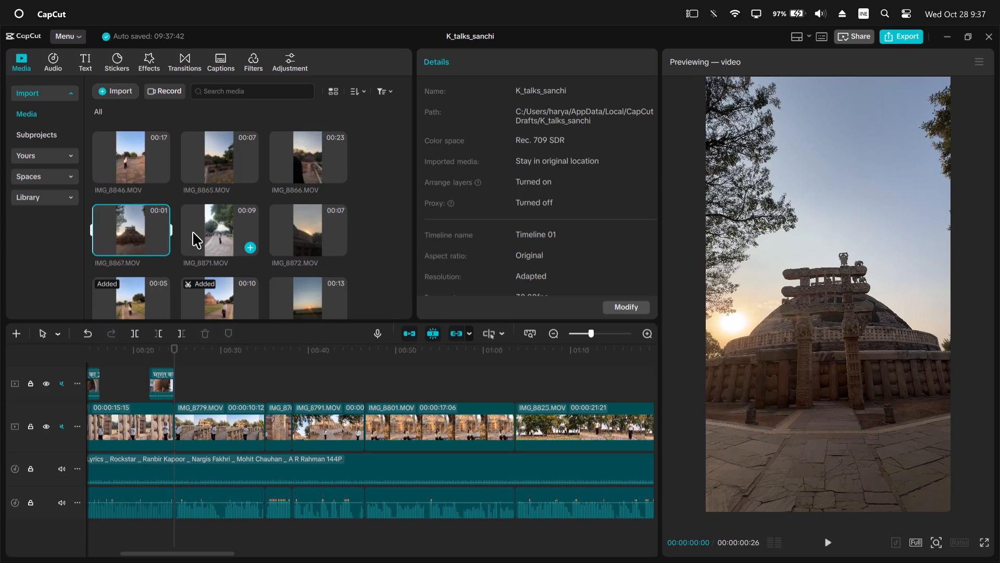
scroll(195, 245, "up", 2)
left_click(314, 278)
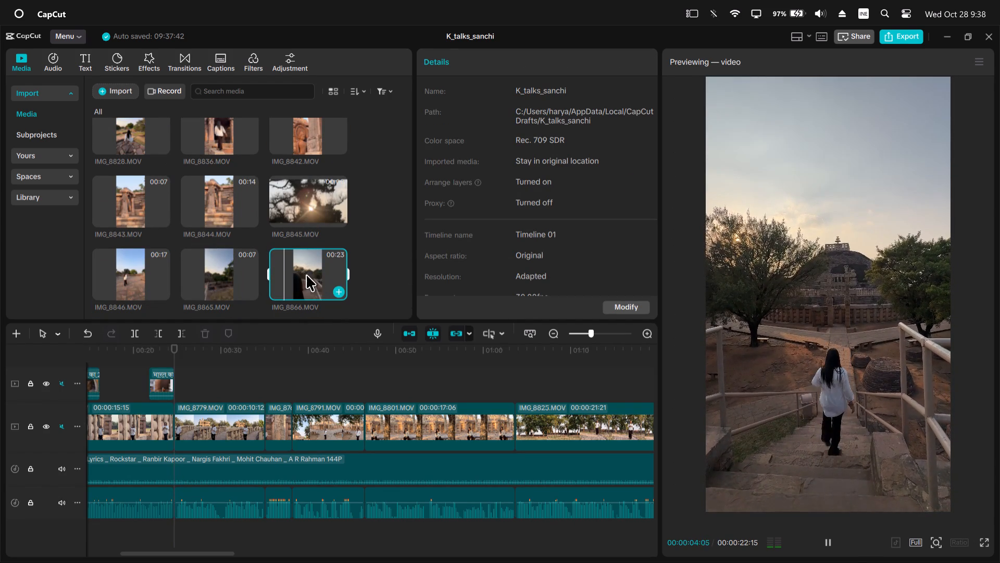
key("space")
left_click(232, 202)
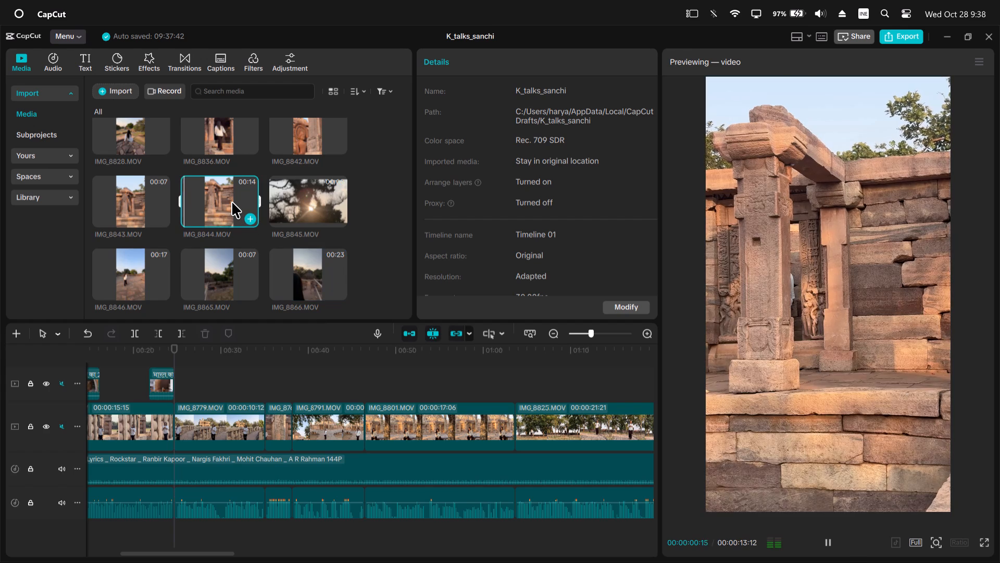
scroll(232, 202, "up", 2)
left_click(299, 255)
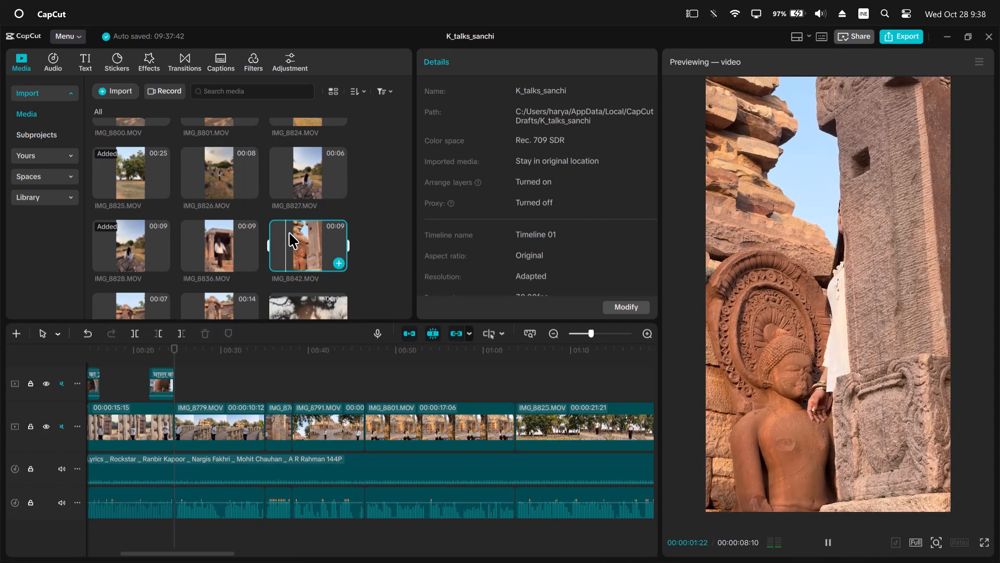
key("space")
key("space")
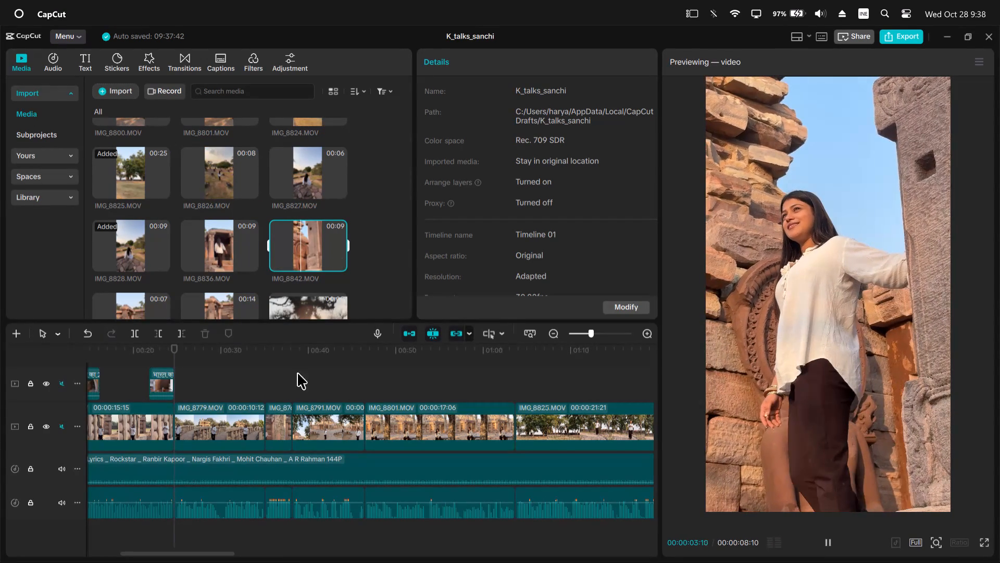
key("space")
Play the opening montage up to the IMG_8787.MOV clip at about 00:00:04.
scroll(250, 481, "down", 3)
left_click_drag(156, 352, 0, 329)
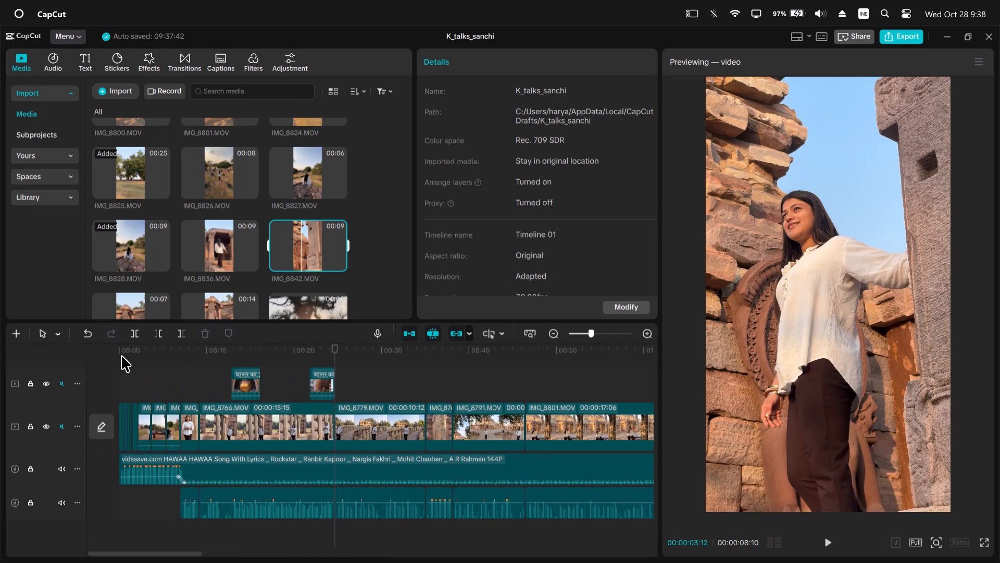
left_click(127, 354)
scroll(160, 386, "up", 4, "ctrl")
scroll(160, 374, "right", 5)
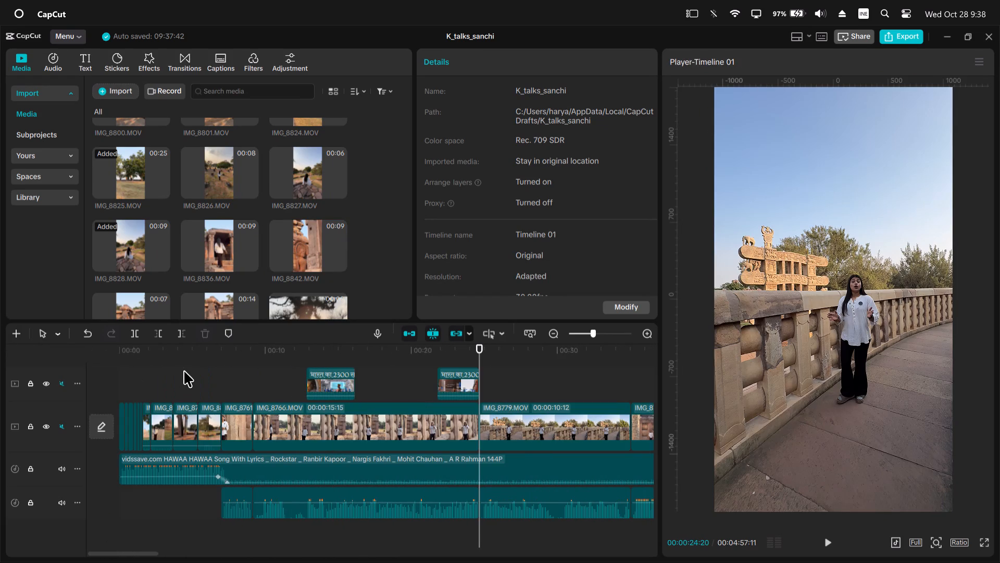
left_click(158, 360)
key("space")
scroll(192, 377, "up", 6, "ctrl")
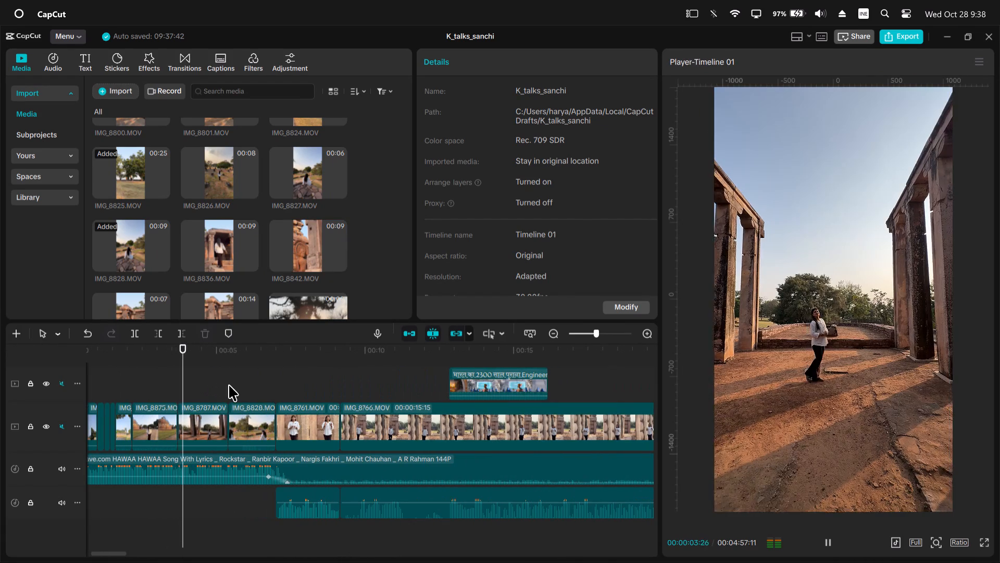
key("space")
Replace IMG_8787.MOV in the opening montage with IMG_8842.MOV, trimmed to start about 1.5 seconds in, and play the result.
left_click(206, 432)
left_click(309, 254)
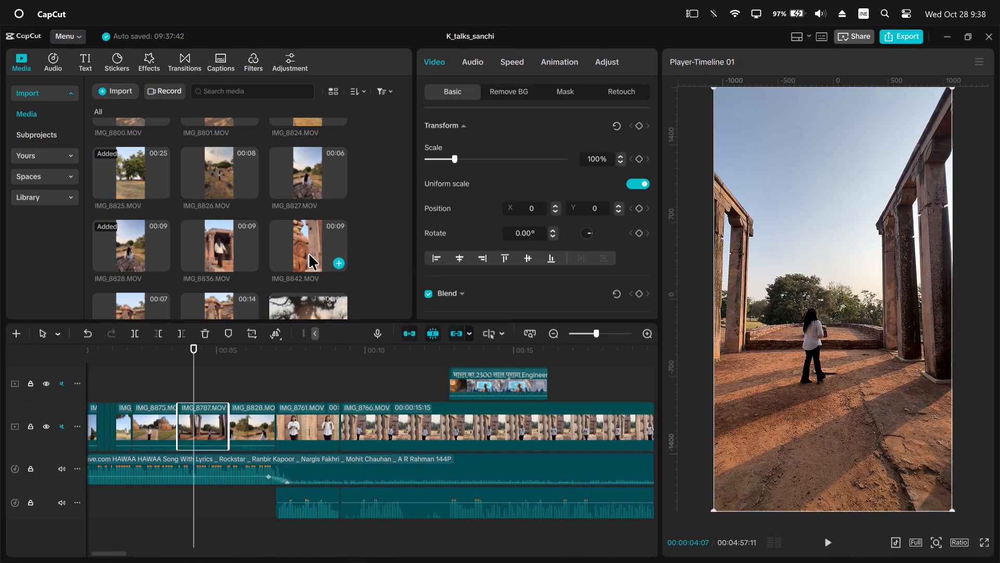
key("space")
left_click_drag(270, 244, 284, 252)
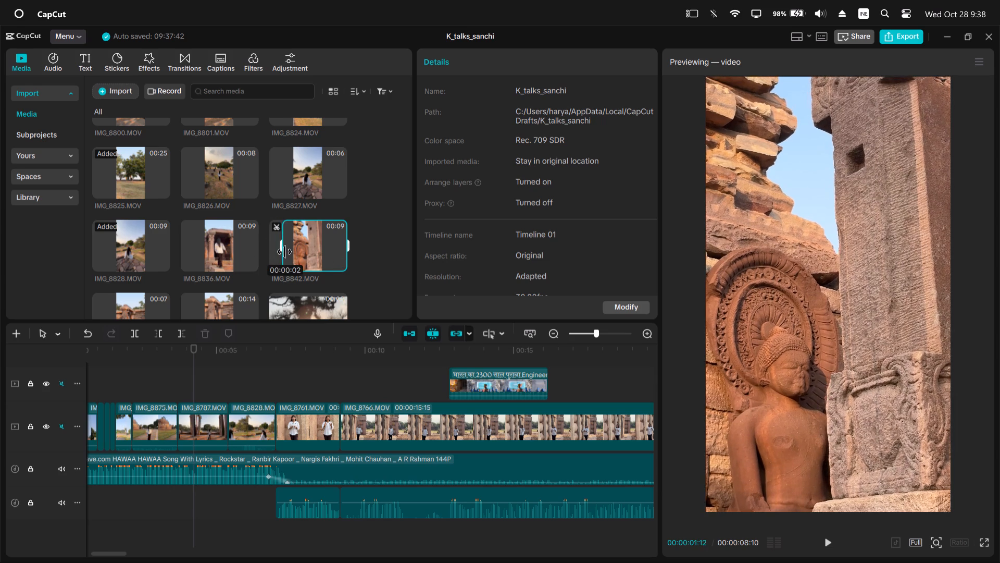
left_click_drag(284, 252, 285, 254)
left_click_drag(310, 251, 213, 412)
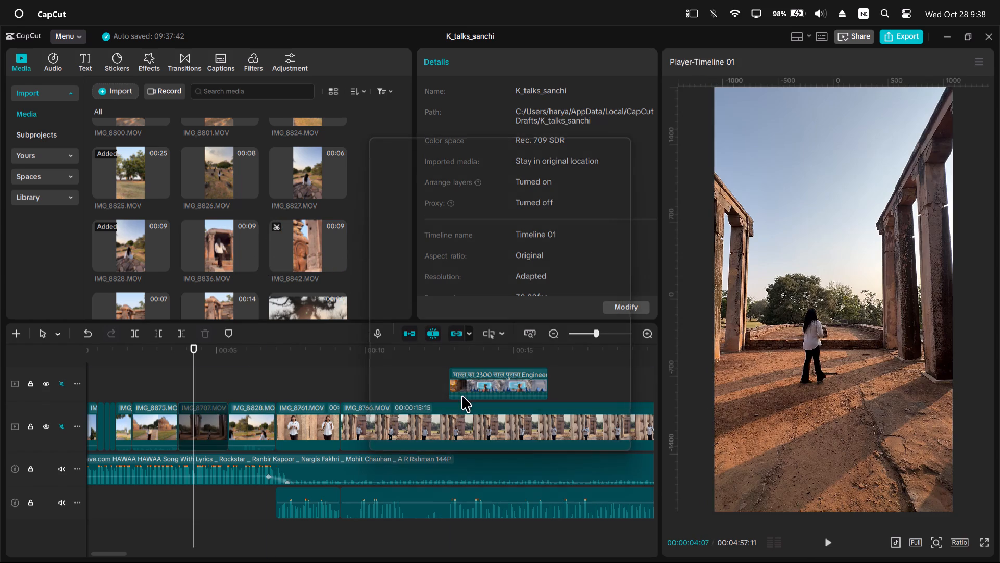
left_click(524, 430)
left_click(146, 349)
key("space")
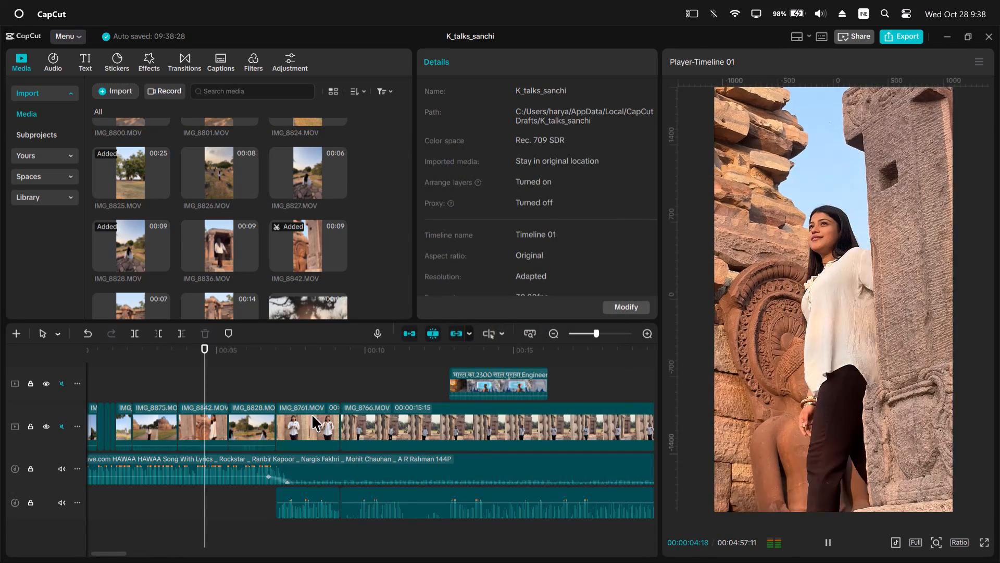
key("space")
Replace IMG_8828.MOV in the opening montage with IMG_8836.MOV, keeping the original video effect, and play through into IMG_8761.MOV.
left_click(220, 257)
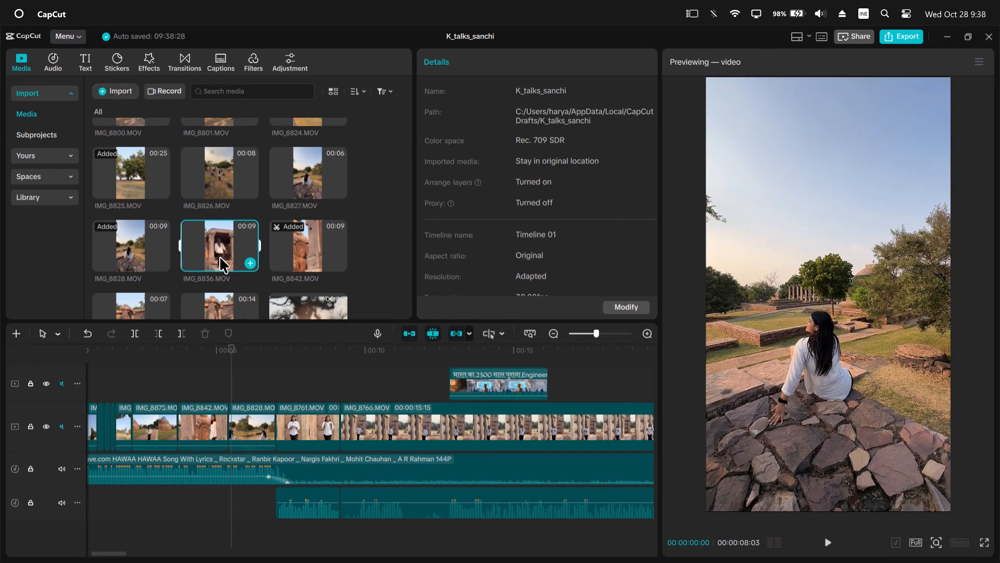
key("space")
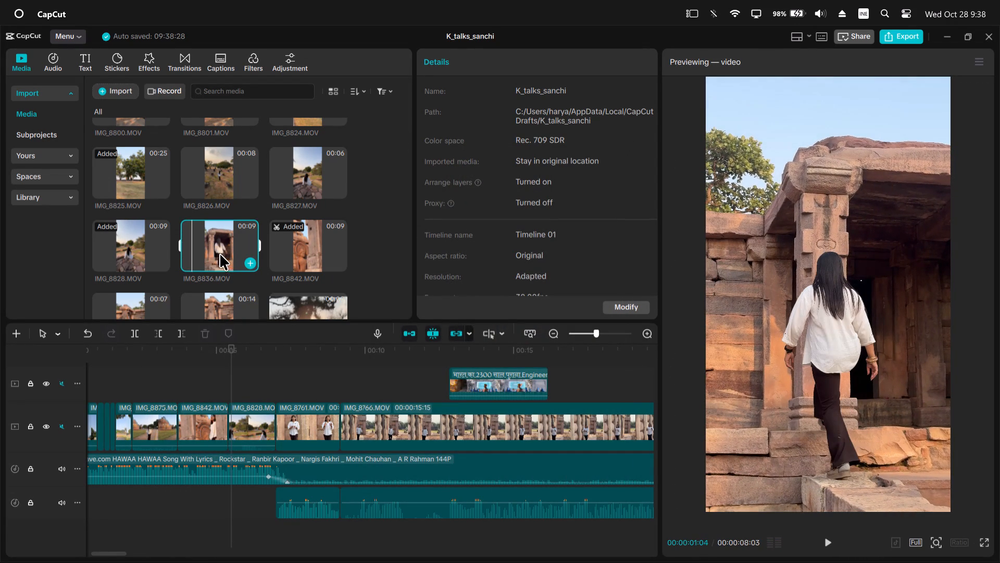
left_click_drag(201, 244, 252, 418)
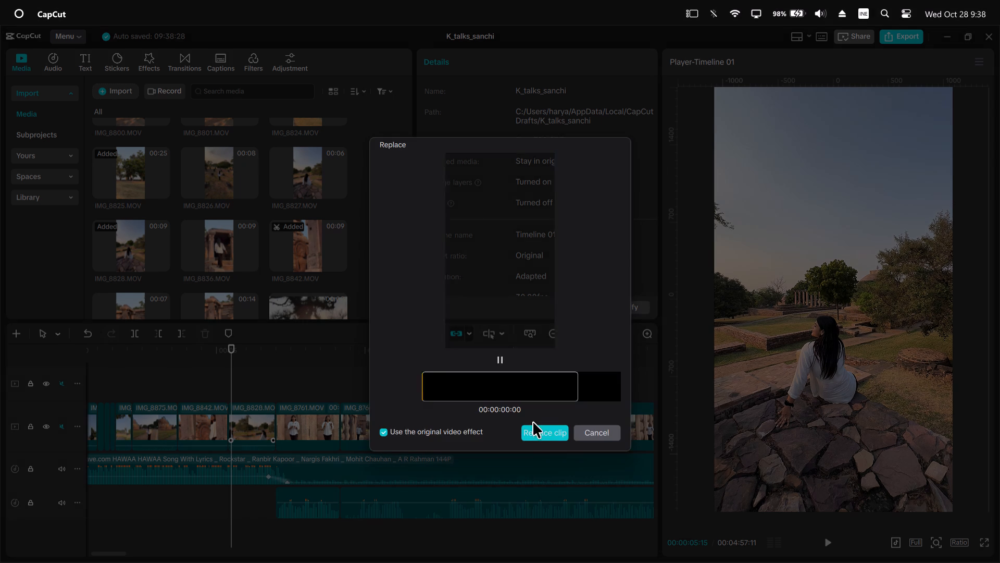
left_click(543, 434)
left_click(147, 360)
key("space")
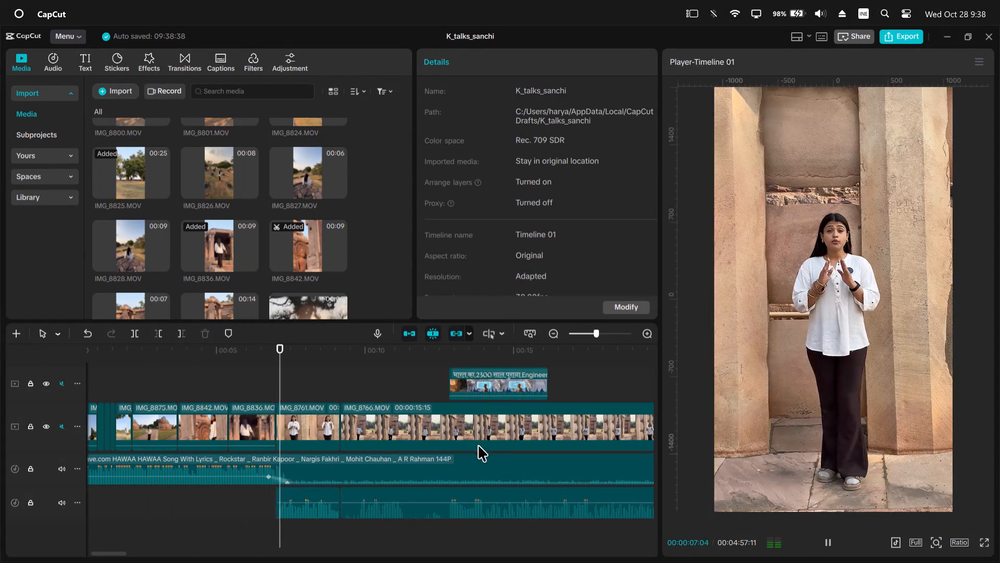
scroll(486, 446, "down", 3, "ctrl")
key("space")
Play the start of IMG_8779.MOV from about 00:00:25 to find where a cutaway fits.
scroll(331, 411, "down", 3, "ctrl")
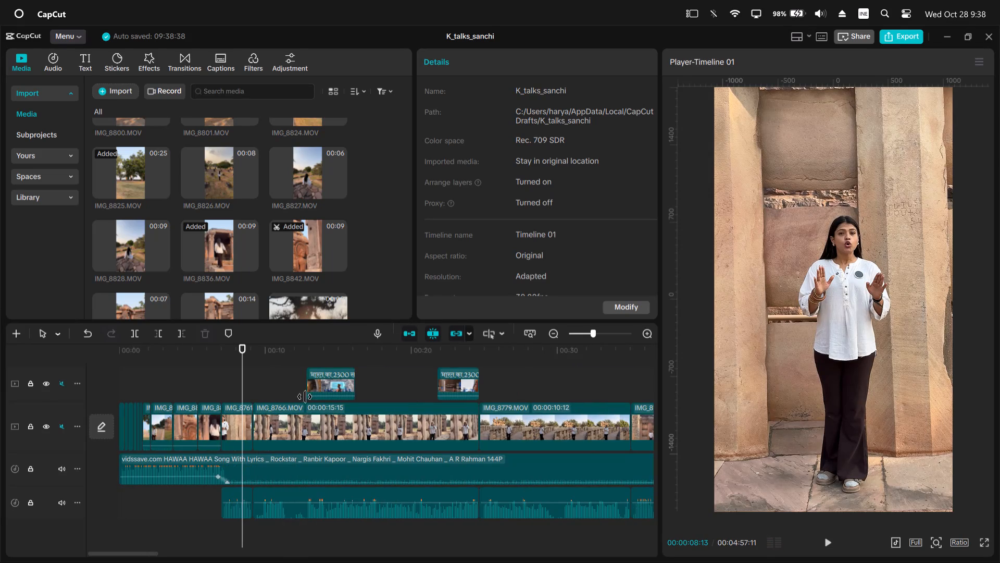
scroll(282, 378, "down", 2, "ctrl")
left_click(387, 356)
key("space")
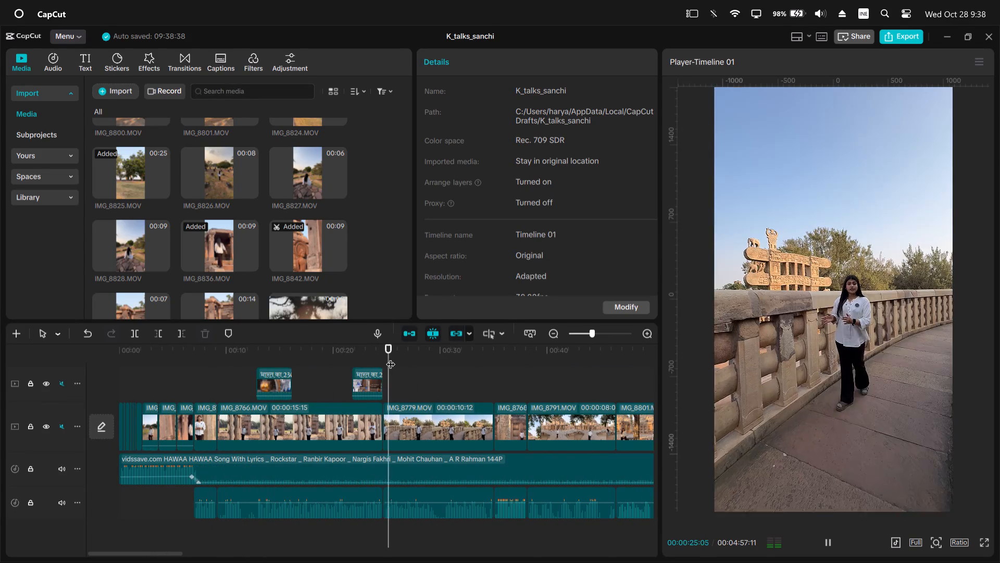
scroll(419, 376, "down", 2, "ctrl")
key("space")
Browse the earlier clips in the media library for a cutaway over IMG_8779.MOV, previewing IMG_8756.MOV.
scroll(240, 244, "up", 3)
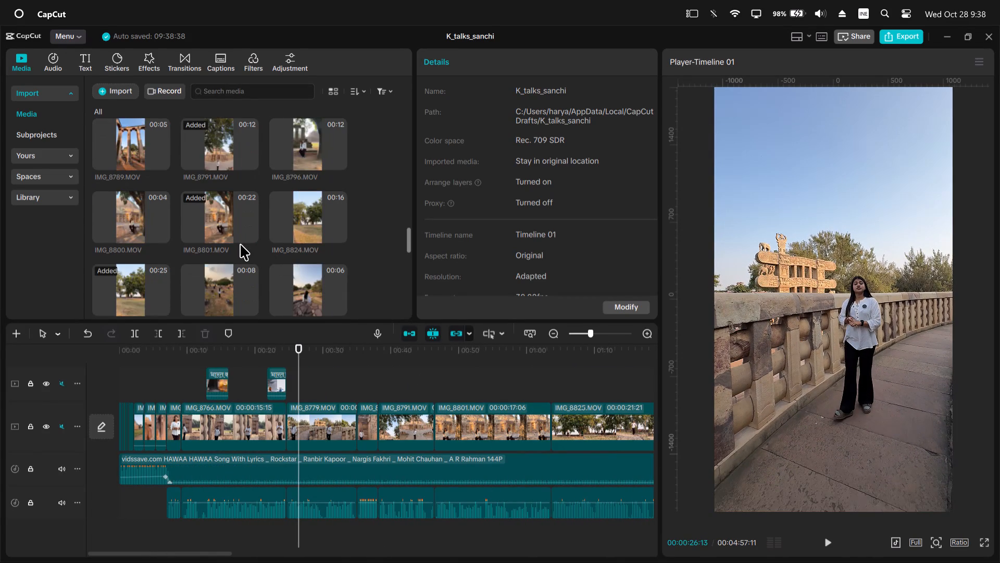
scroll(240, 244, "up", 1)
scroll(194, 241, "up", 4)
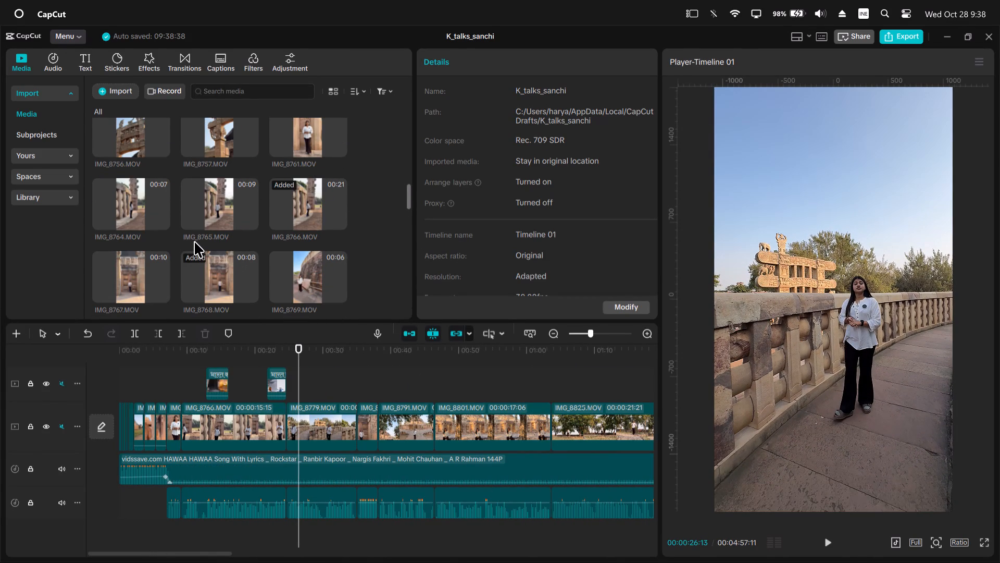
scroll(206, 216, "up", 2)
left_click(116, 239)
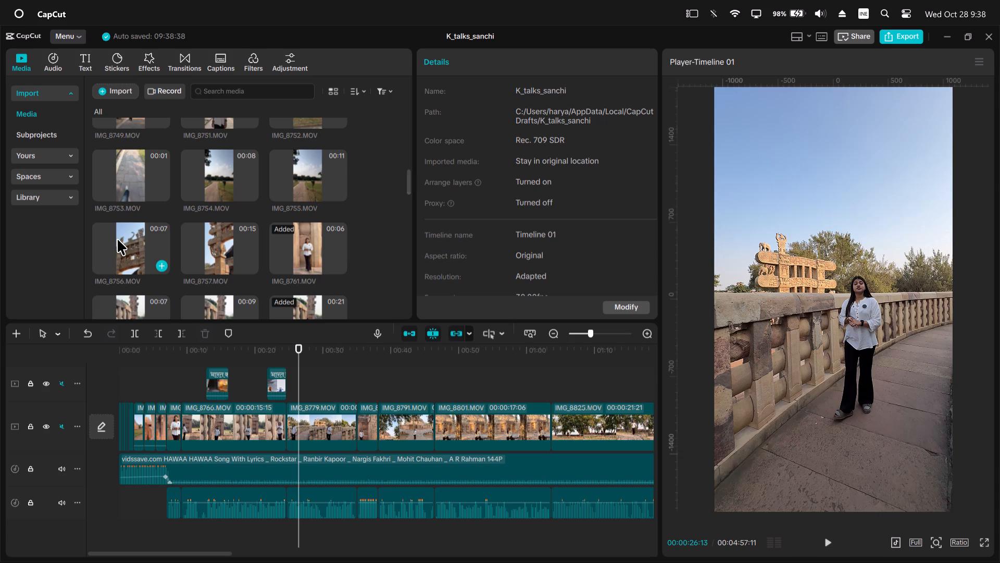
key("space")
scroll(201, 240, "up", 4)
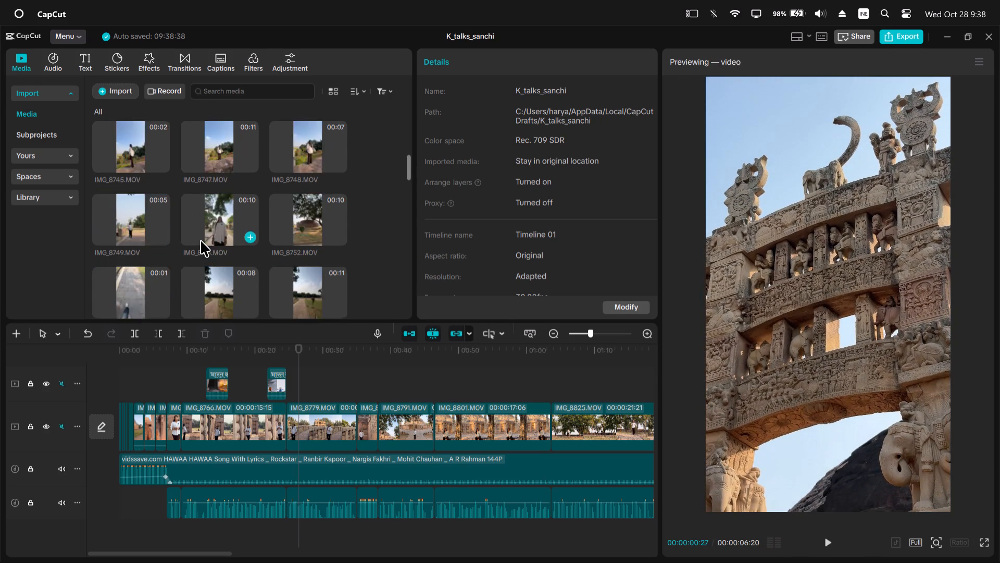
scroll(201, 240, "up", 2)
Trim the start of IMG_8734.MOV to leave 00:00:03:09 and place it above IMG_8779.MOV at about 00:00:26:13.
left_click(211, 229)
key("space")
left_click_drag(180, 239, 181, 241)
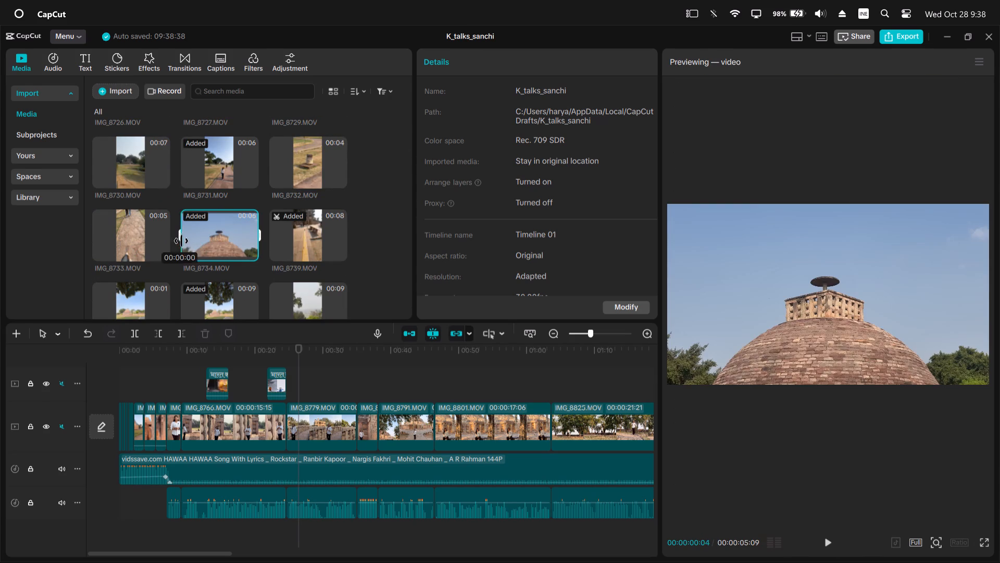
left_click_drag(181, 241, 209, 253)
left_click_drag(223, 235, 303, 396)
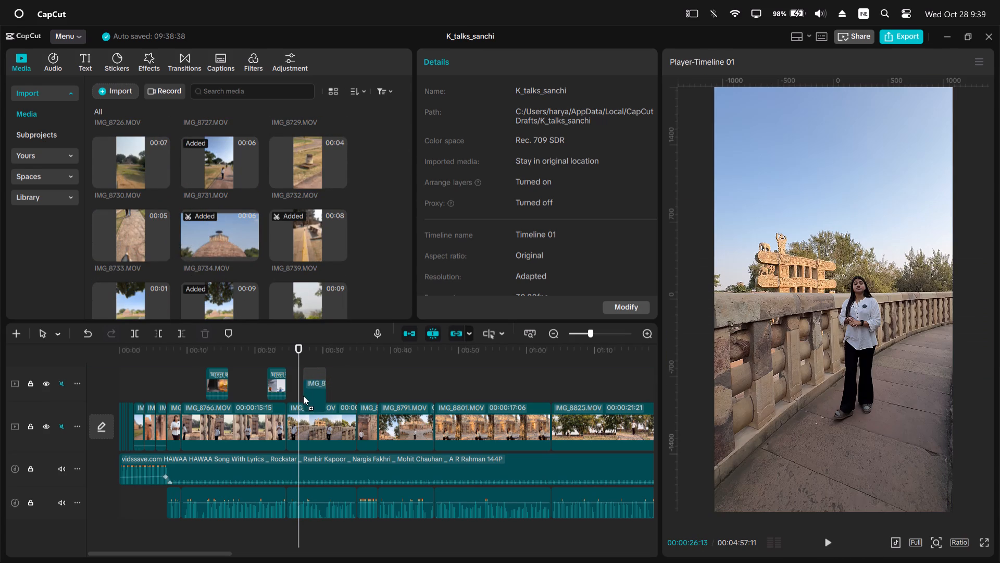
left_click_drag(303, 396, 300, 396)
left_click(287, 358)
key("space")
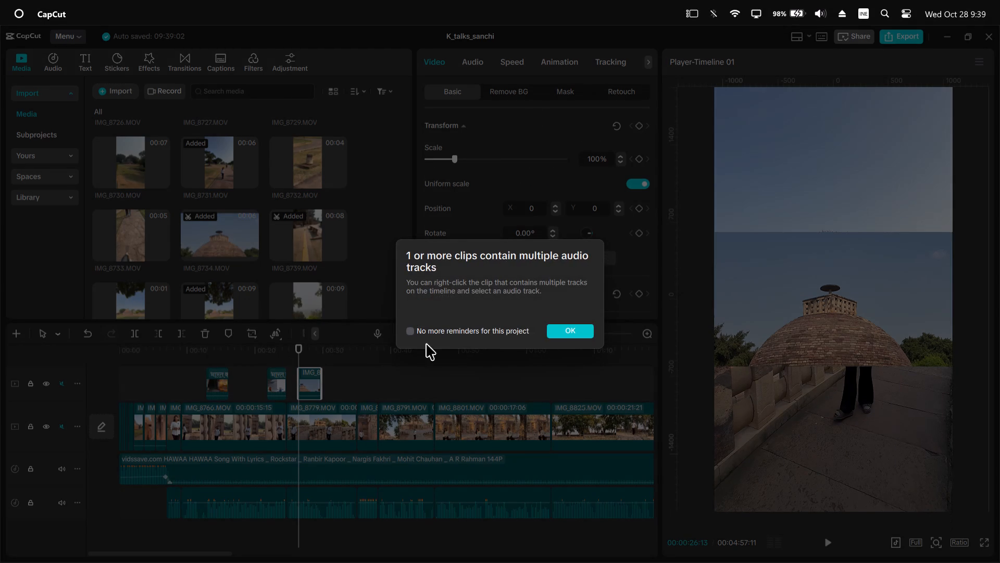
left_click(553, 334)
Play the IMG_8734.MOV cutaway against the narration and shift it earlier to start at 00:00:26:00.
left_click(284, 353)
key("space")
scroll(345, 383, "up", 2, "ctrl")
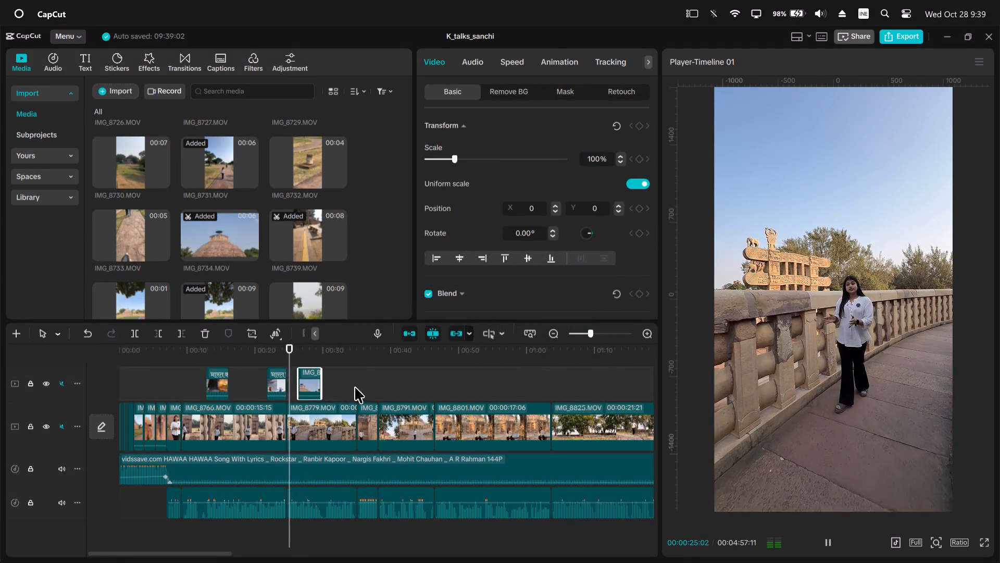
scroll(355, 387, "up", 8, "ctrl")
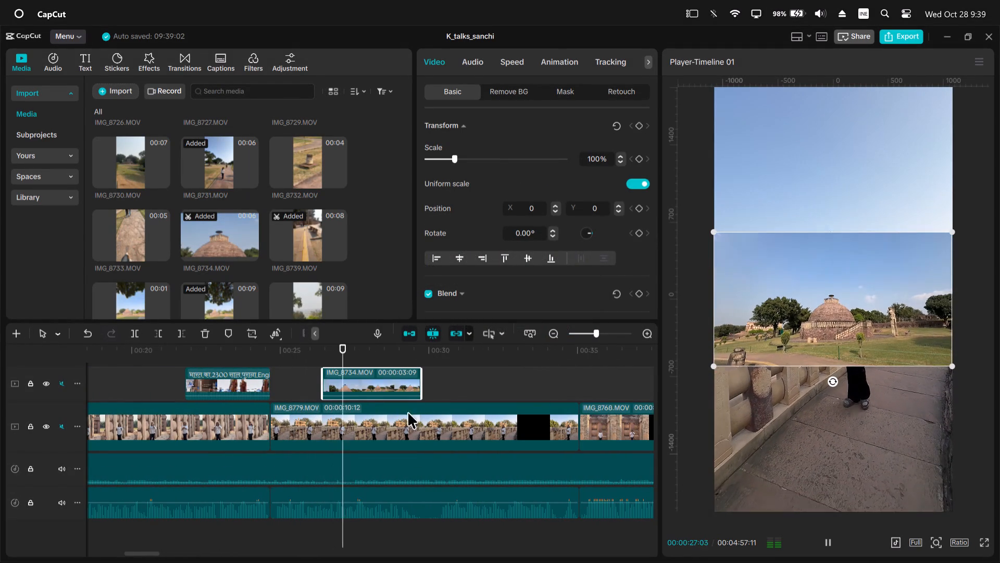
key("space")
left_click(291, 352)
key("space")
key("space")
left_click_drag(358, 388, 355, 388)
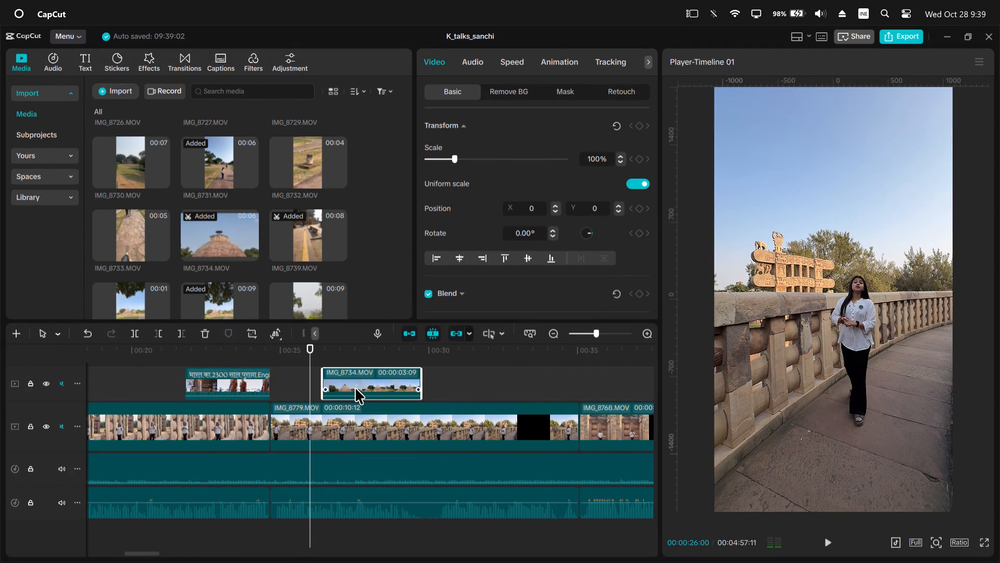
left_click_drag(355, 388, 347, 388)
left_click(347, 388)
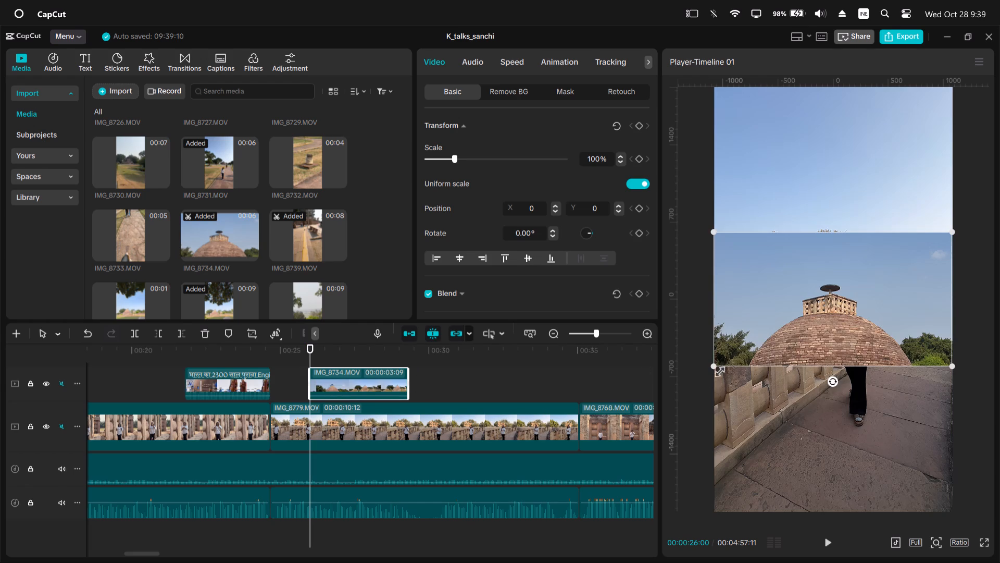
Enlarge the IMG_8734.MOV cutaway so the stupa shot fills the whole vertical frame.
left_click_drag(718, 370, 311, 562)
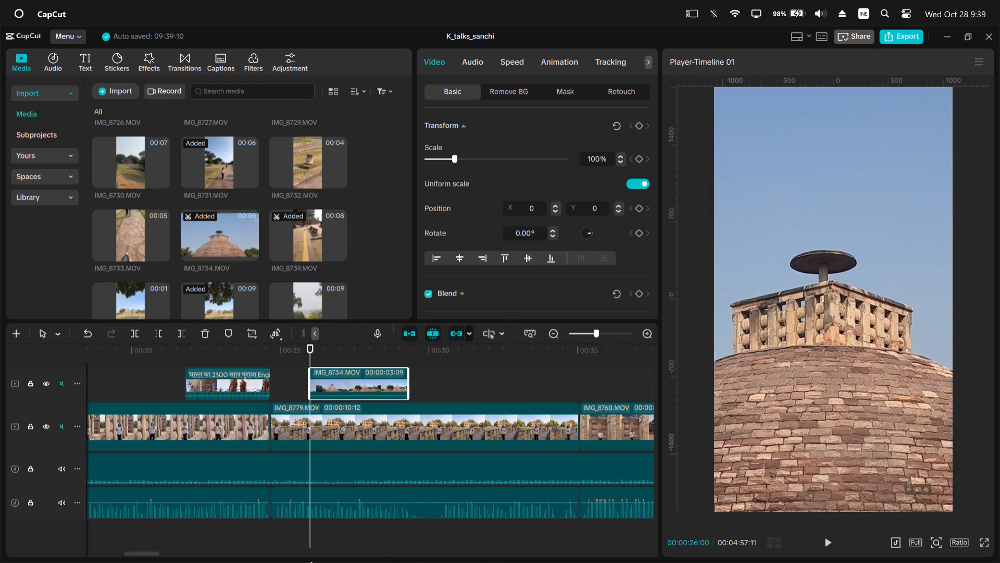
Play the IMG_8734.MOV cutaway and trim its end at 00:00:27:19.
key("space")
key("space")
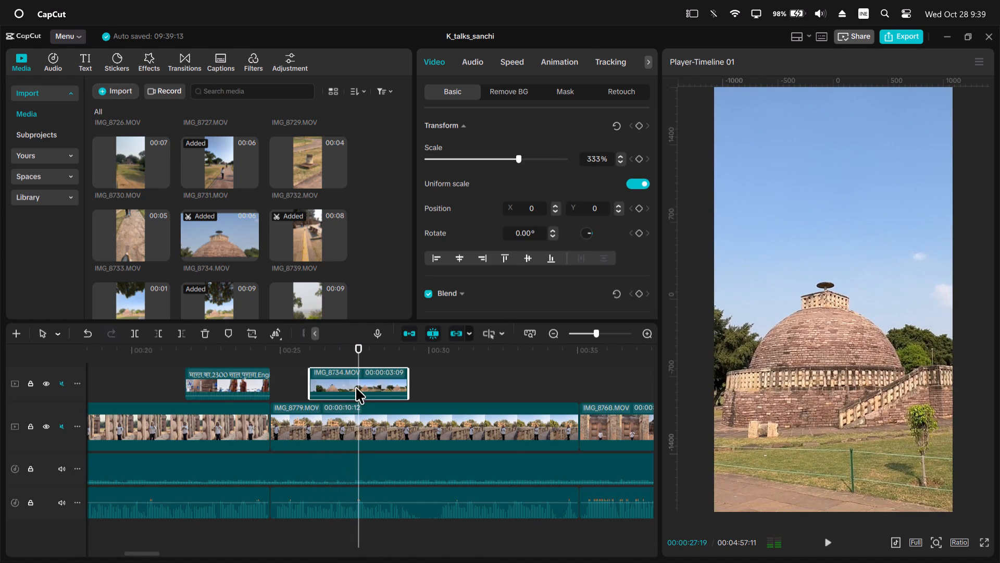
left_click(362, 376)
type("w")
Play the narration over the rest of IMG_8779.MOV to find where the next cutaway should start.
key("space")
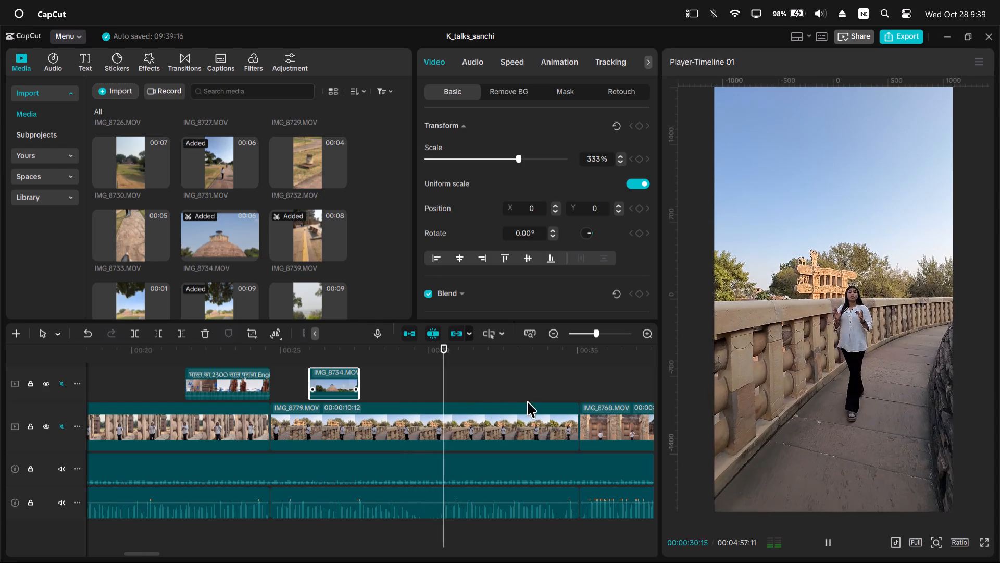
scroll(536, 401, "down", 4, "ctrl")
scroll(536, 401, "down", 3, "alt")
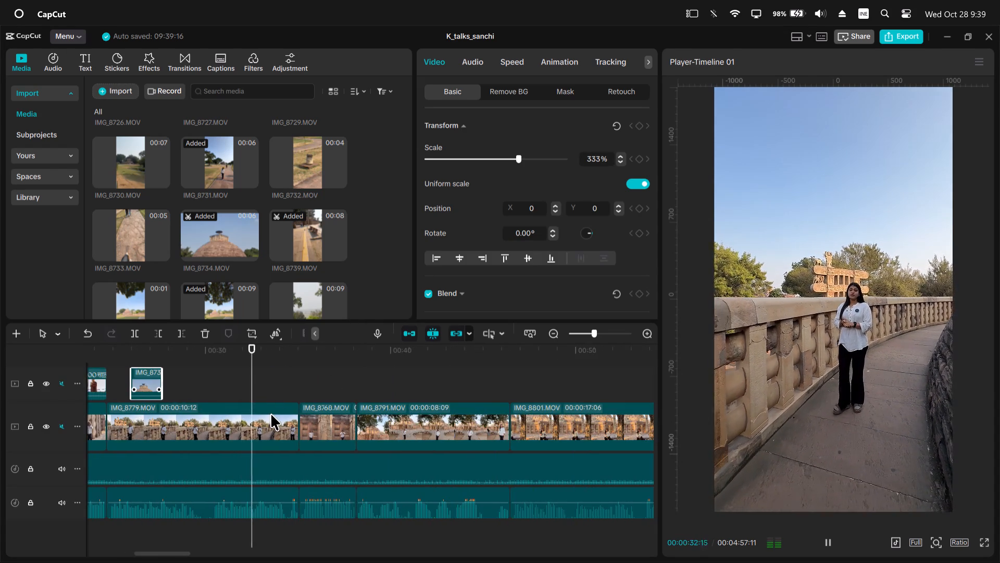
scroll(271, 414, "right", 1)
key("space")
left_click(268, 359)
key("space")
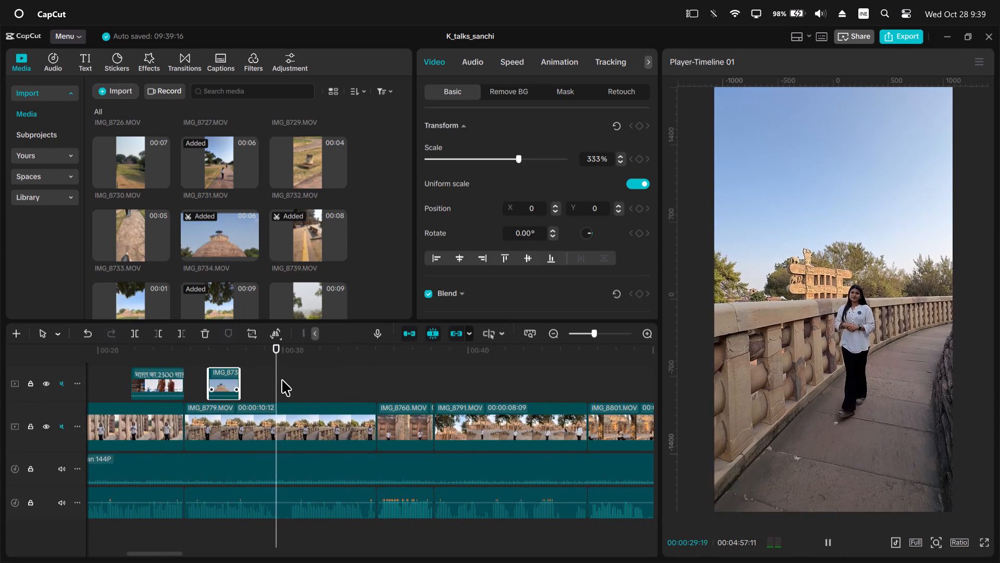
key("space")
Browse the later clips in the media library for another cutaway over IMG_8779.MOV, previewing IMG_8871.MOV and IMG_8865.MOV.
scroll(215, 223, "down", 6)
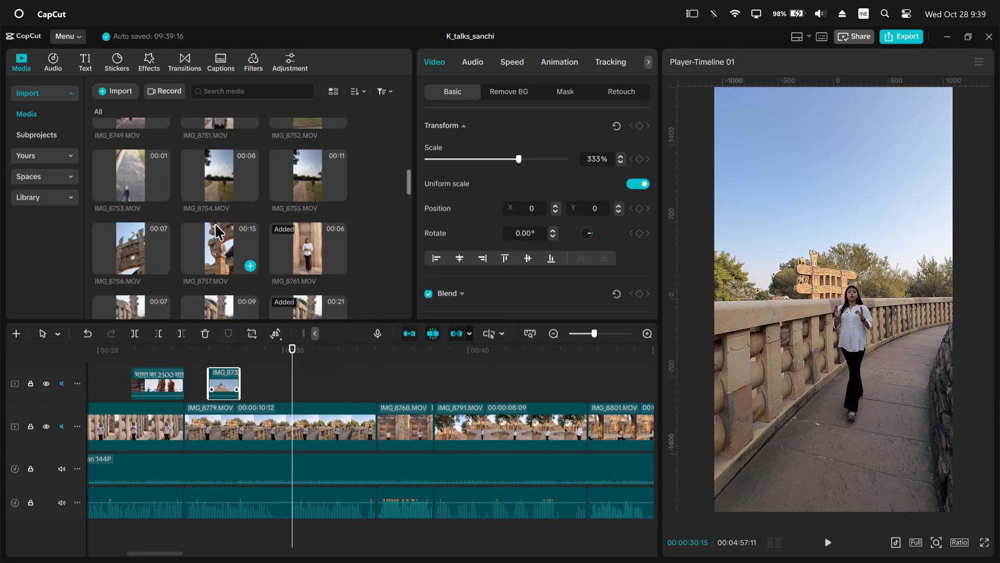
scroll(337, 245, "down", 11)
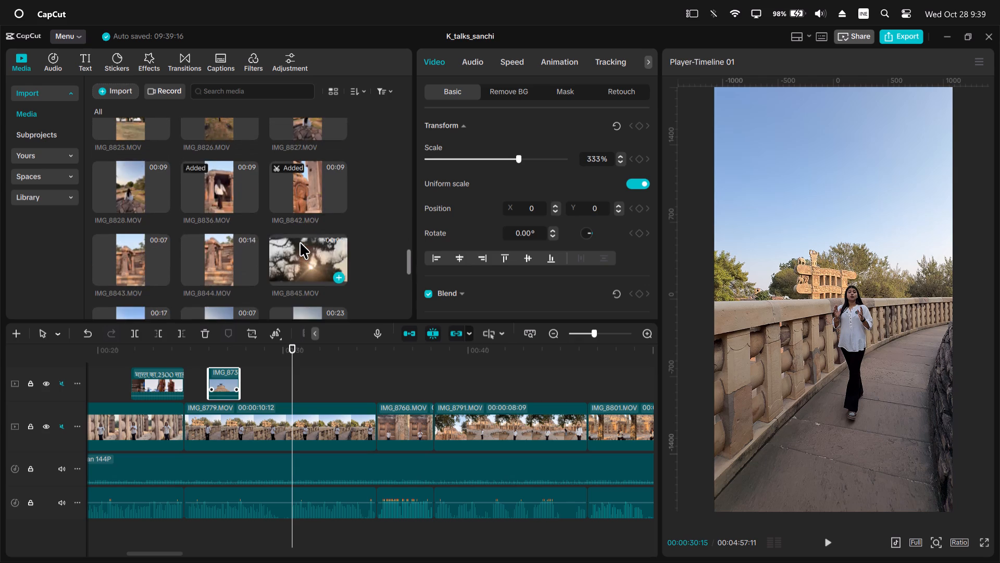
scroll(300, 242, "down", 6)
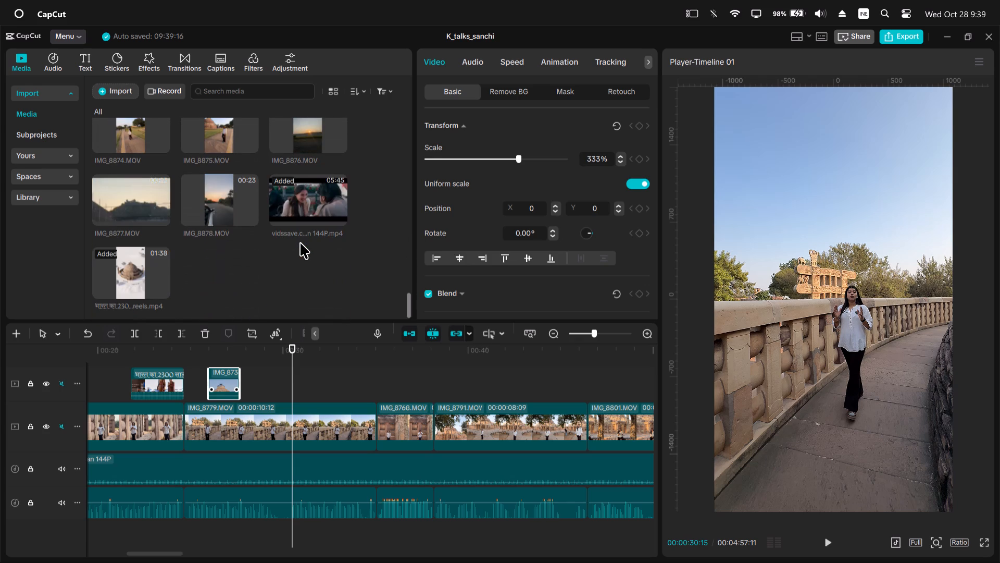
scroll(299, 242, "up", 1)
scroll(259, 219, "up", 2)
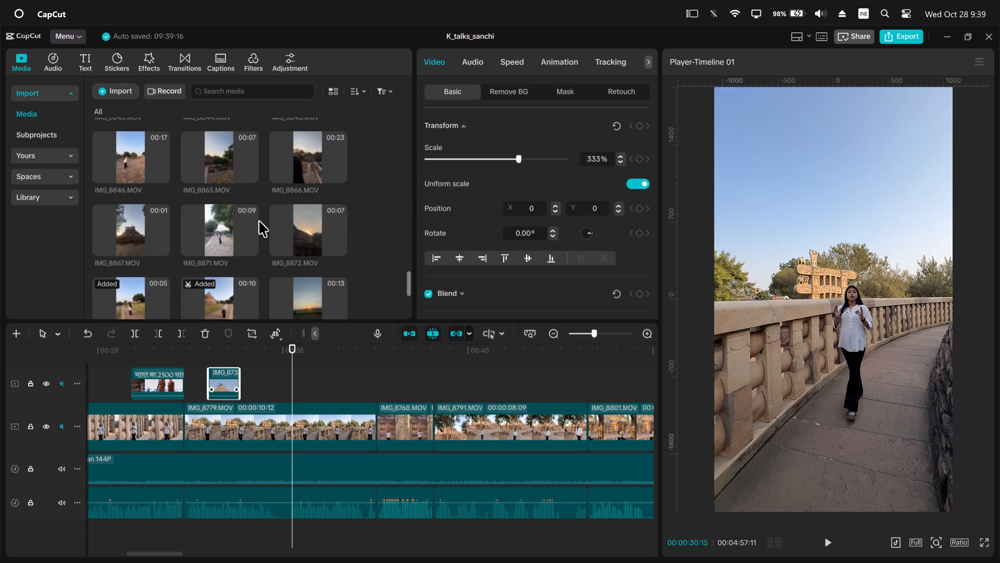
left_click(223, 231)
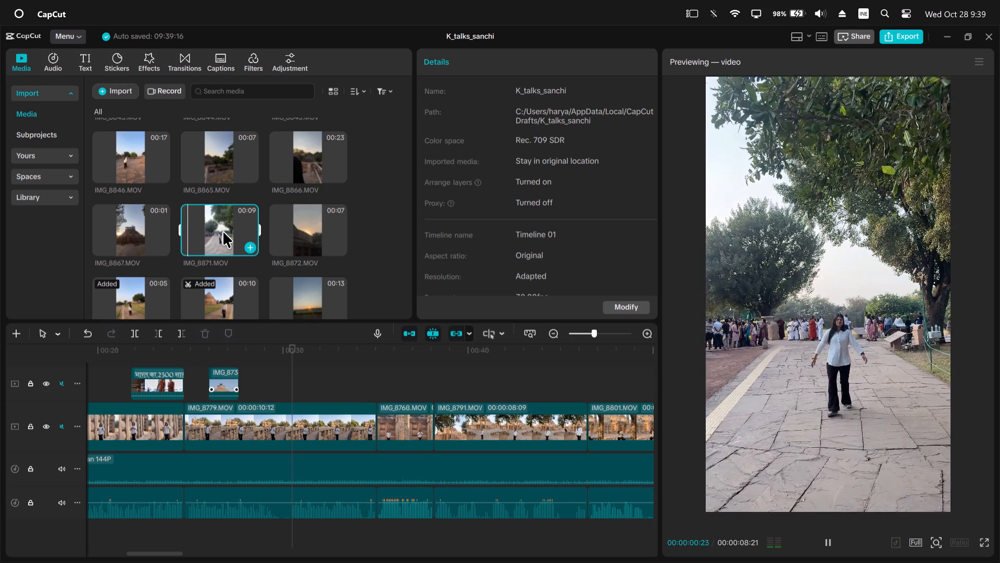
scroll(223, 231, "up", 1)
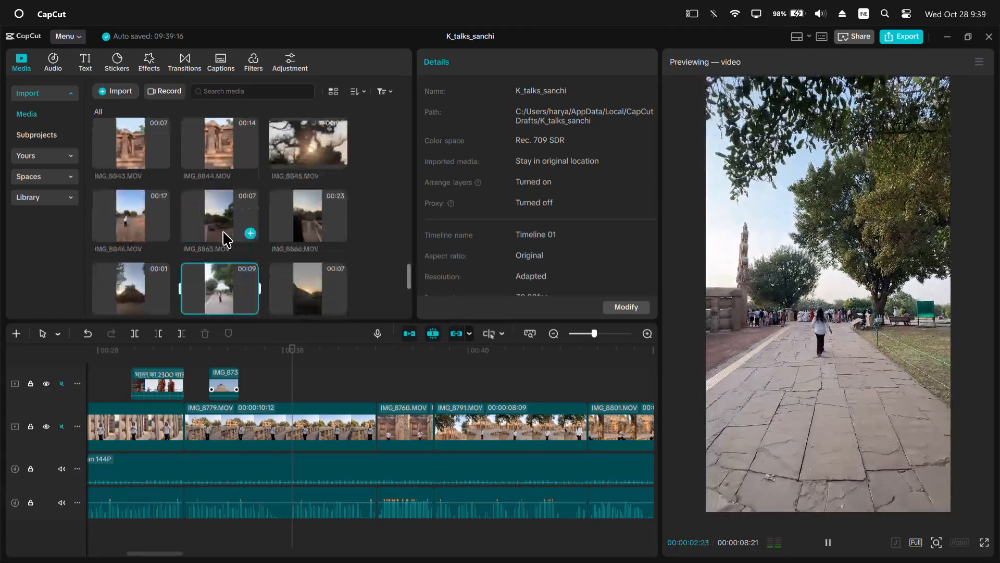
left_click(223, 231)
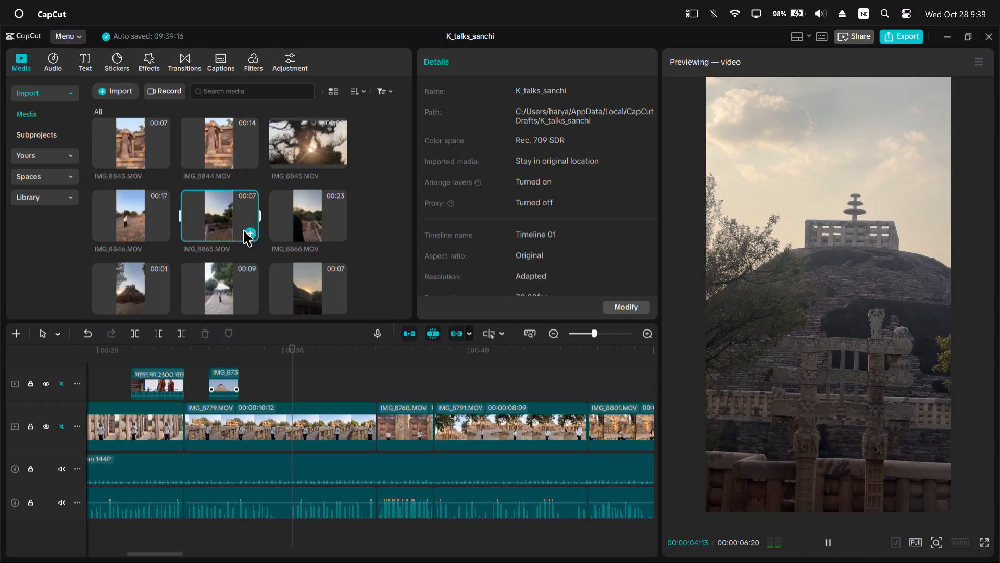
Trim the start of IMG_8866.MOV to leave 00:00:17:14 and place it above IMG_8779.MOV at about 00:00:30:15.
left_click(312, 222)
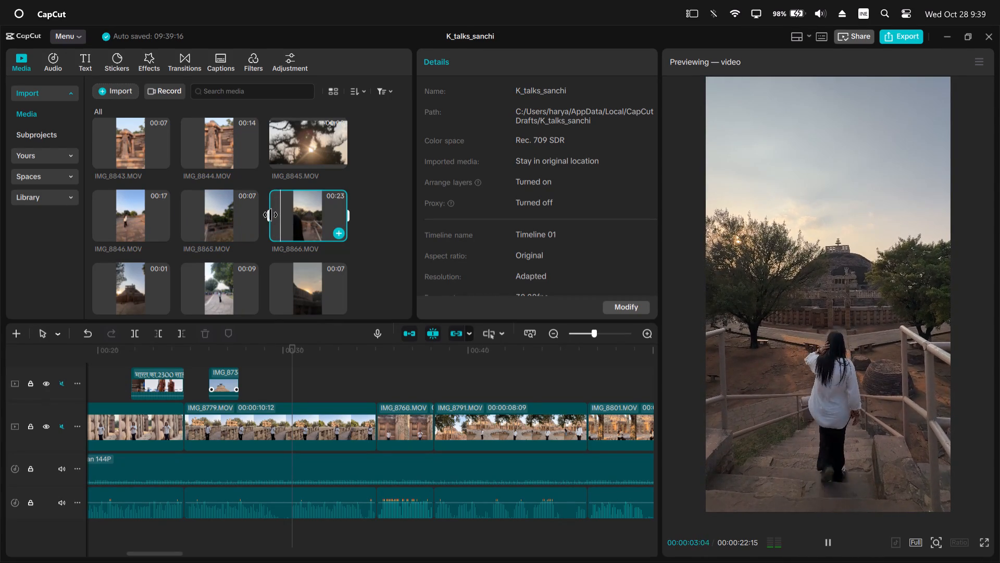
key("space")
left_click_drag(270, 215, 278, 218)
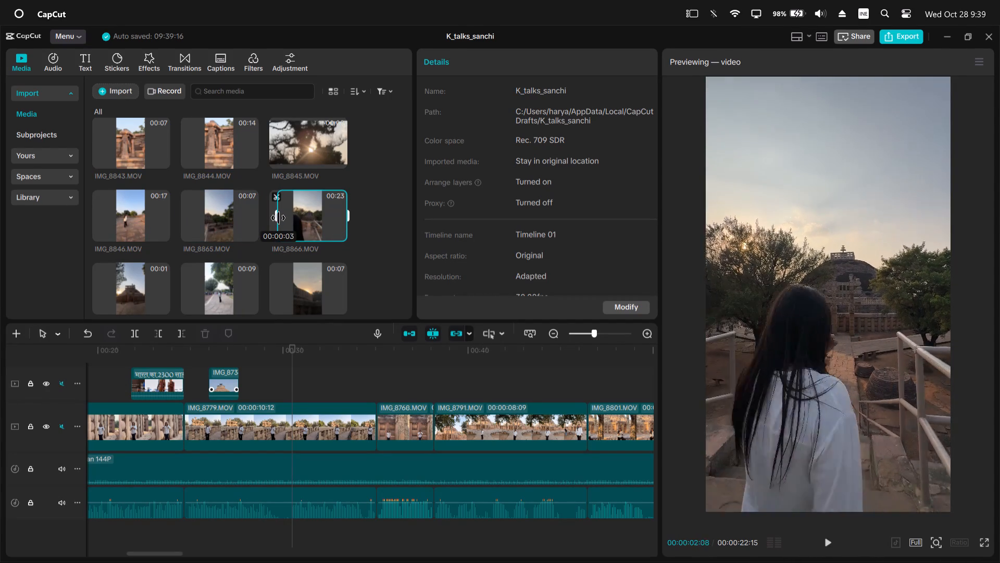
left_click_drag(278, 218, 288, 221)
left_click_drag(305, 215, 291, 384)
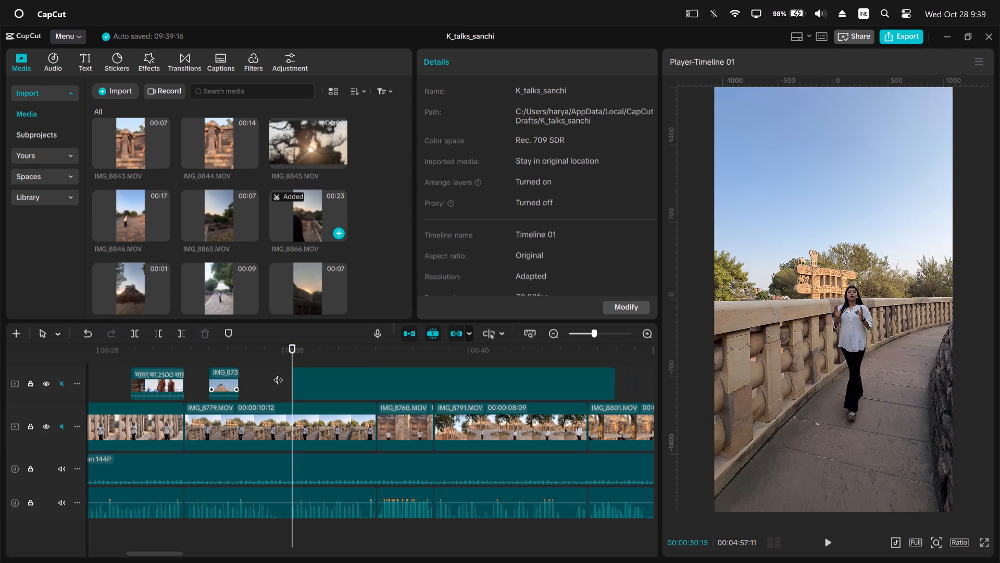
left_click(266, 361)
key("space")
left_click(568, 334)
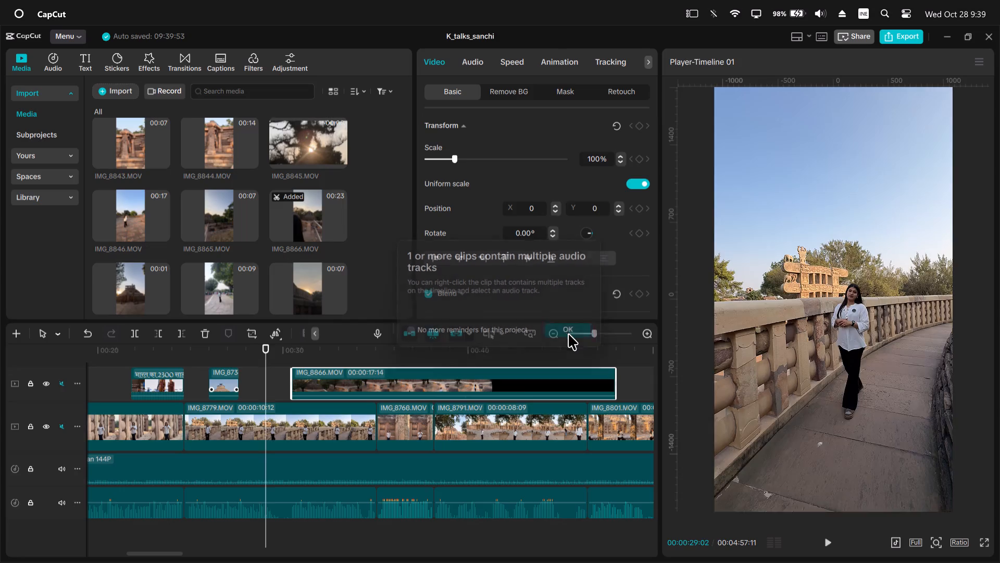
Play the IMG_8866.MOV cutaway, trim its start at 00:00:31:06, and slide it back to start at about 00:00:30:12.
key("space")
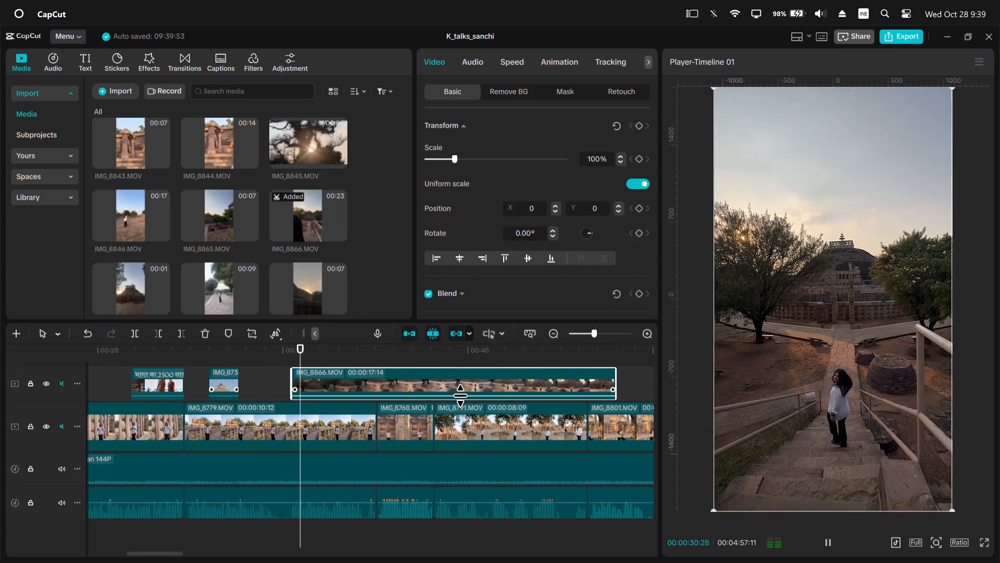
scroll(463, 396, "up", 3, "ctrl")
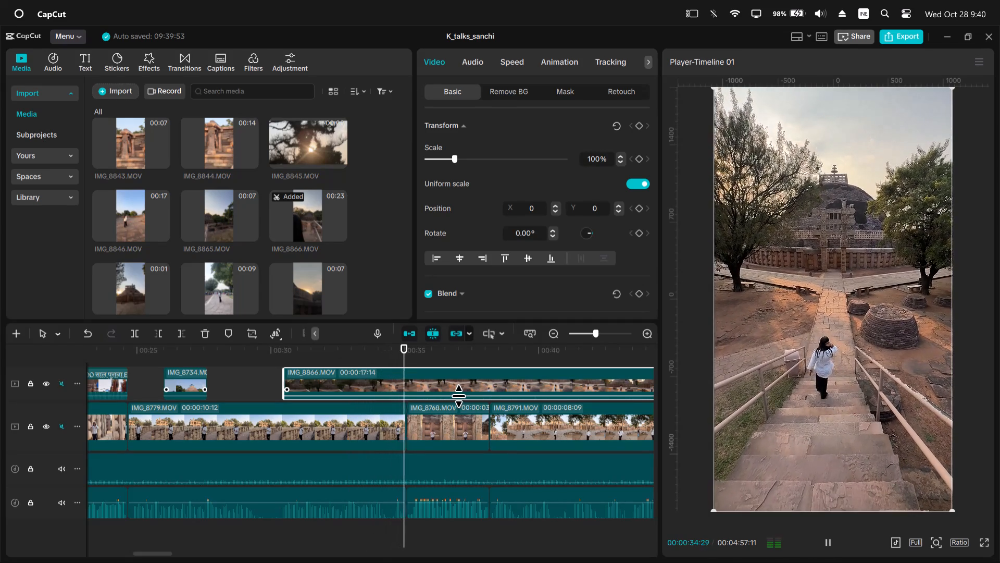
key("space")
left_click(291, 354)
left_click_drag(291, 354, 298, 359)
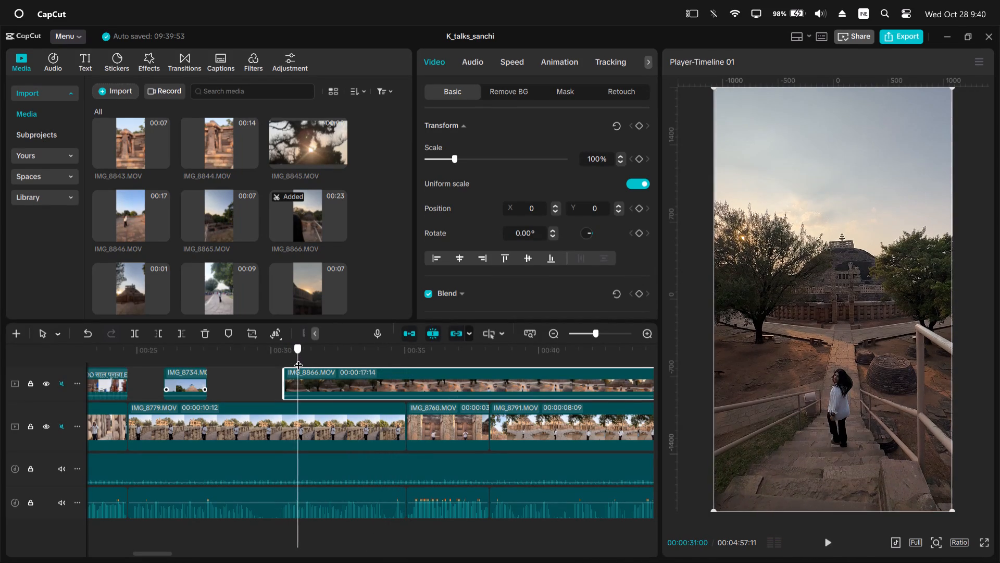
left_click_drag(298, 359, 303, 361)
left_click(306, 378)
key("q")
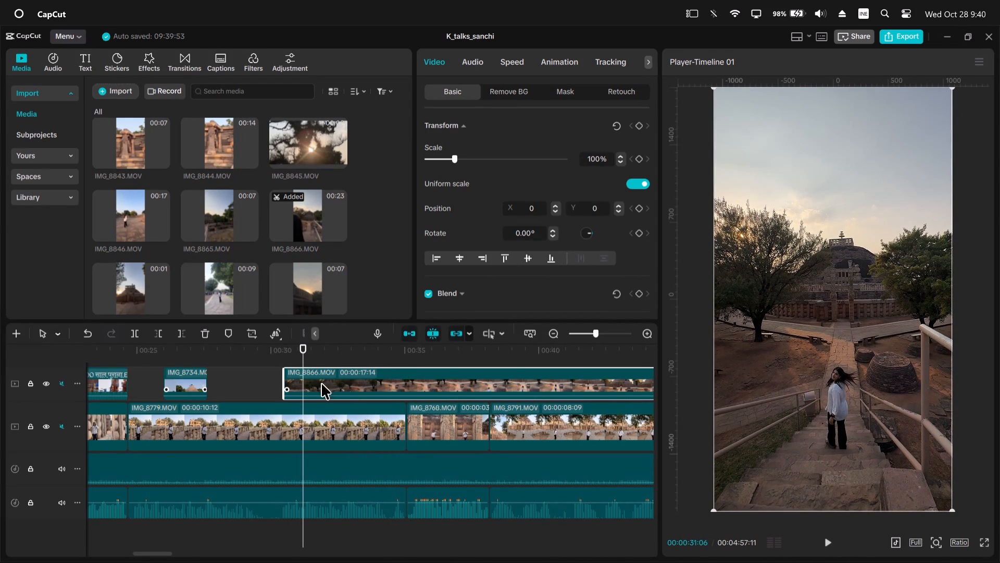
left_click_drag(349, 386, 328, 387)
Trim the end of the IMG_8866.MOV cutaway at 00:00:35:02, where IMG_8779.MOV ends, leaving 00:00:04:20.
left_click(267, 358)
key("space")
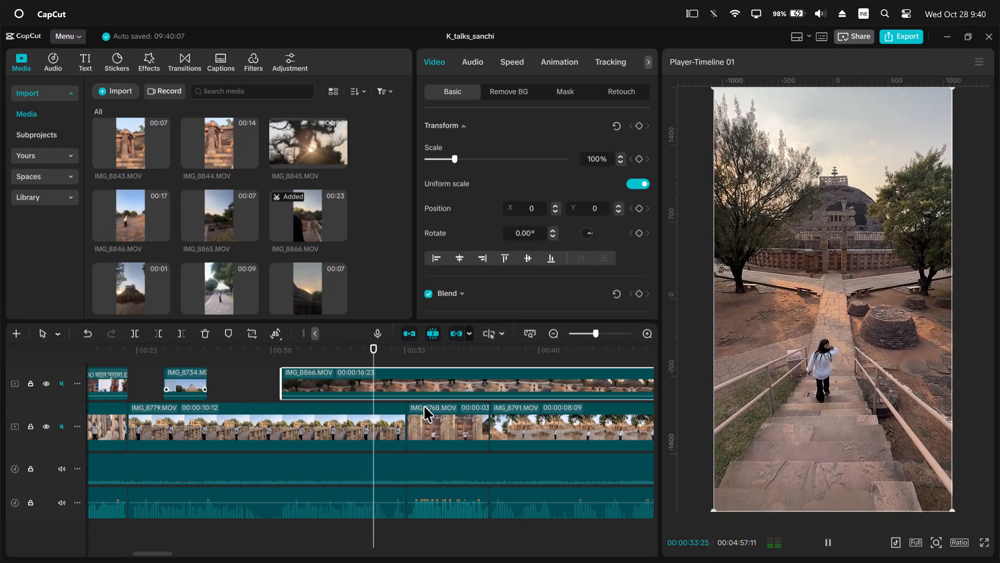
key("space")
left_click(408, 362)
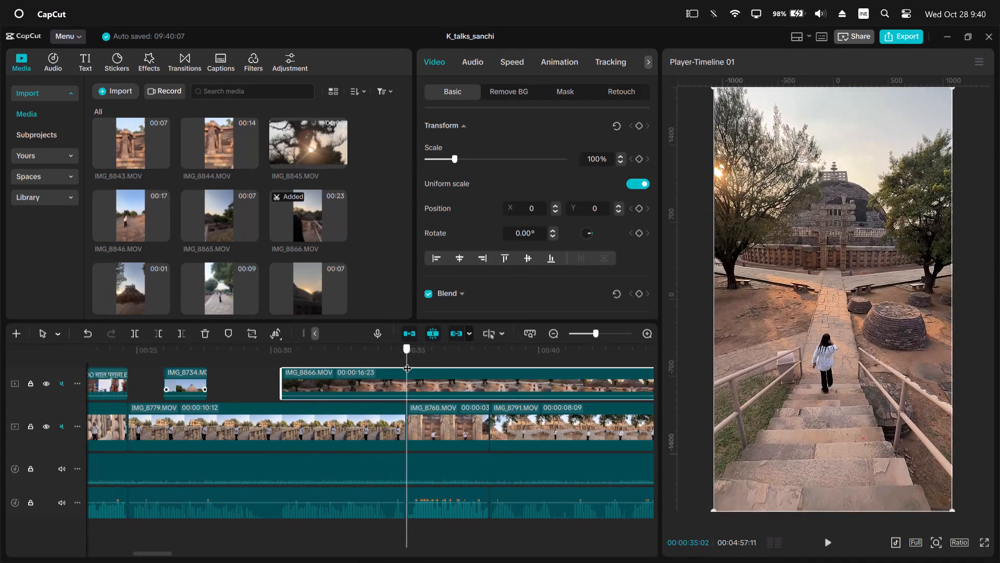
left_click(407, 389)
key("w")
Mute the narration audio track and play through IMG_8768.MOV with only the music.
scroll(409, 410, "down", 5, "ctrl")
key("space")
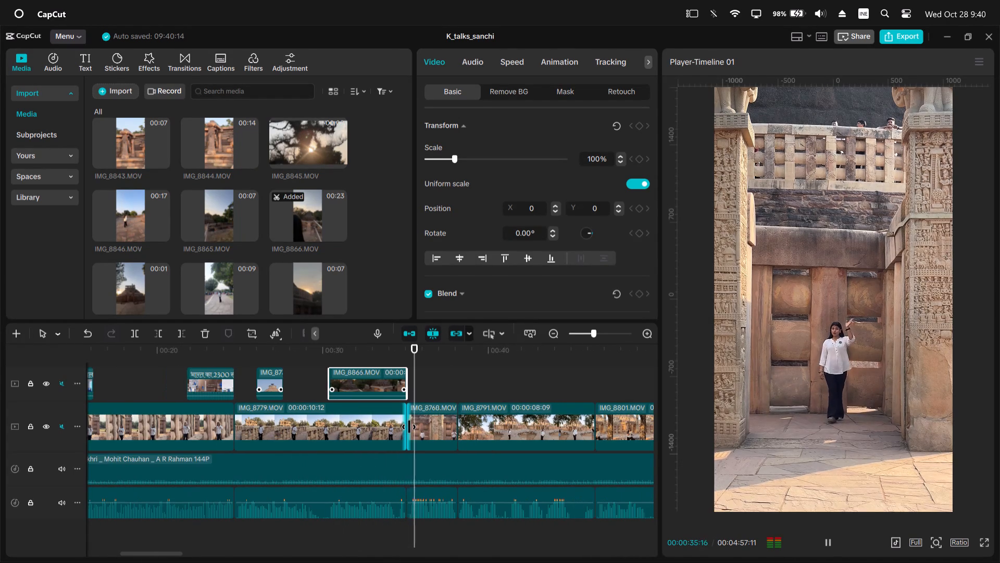
key("space")
left_click(63, 504)
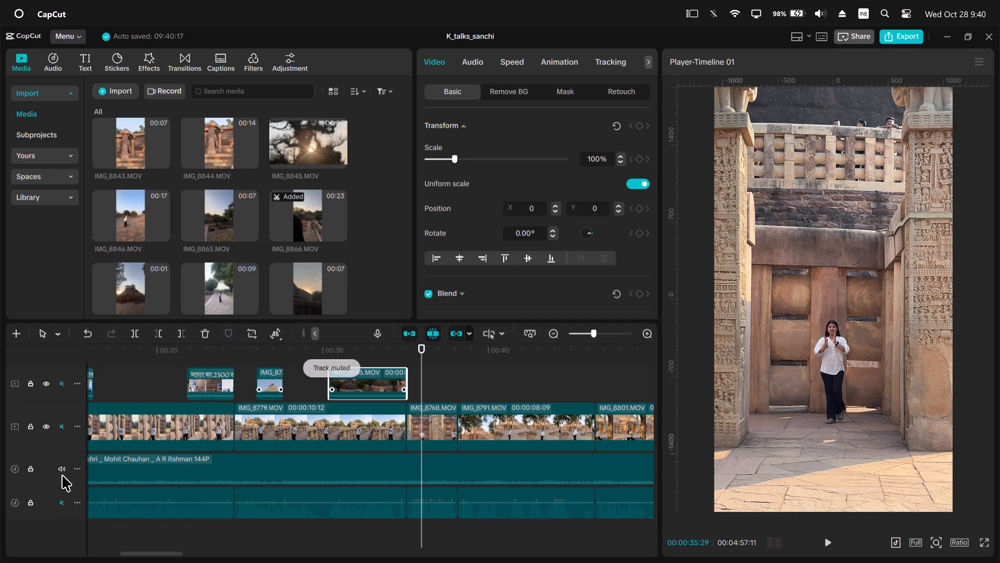
key("space")
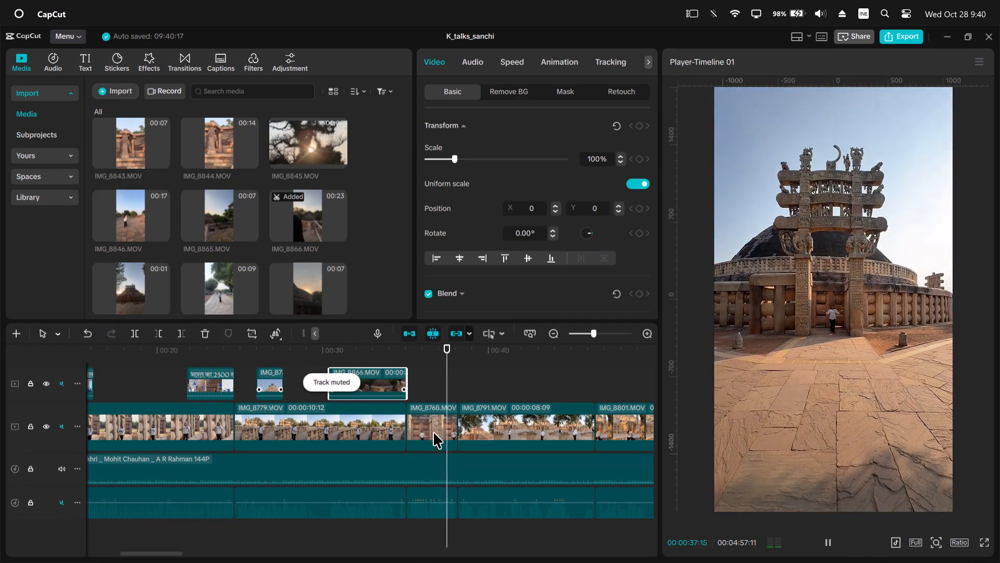
key("space")
Add music volume keyframes at 00:00:34:12 and 00:00:35:19, raising the second to 0.0 dB, and play the swell through IMG_8768.MOV.
left_click_drag(414, 359, 407, 359)
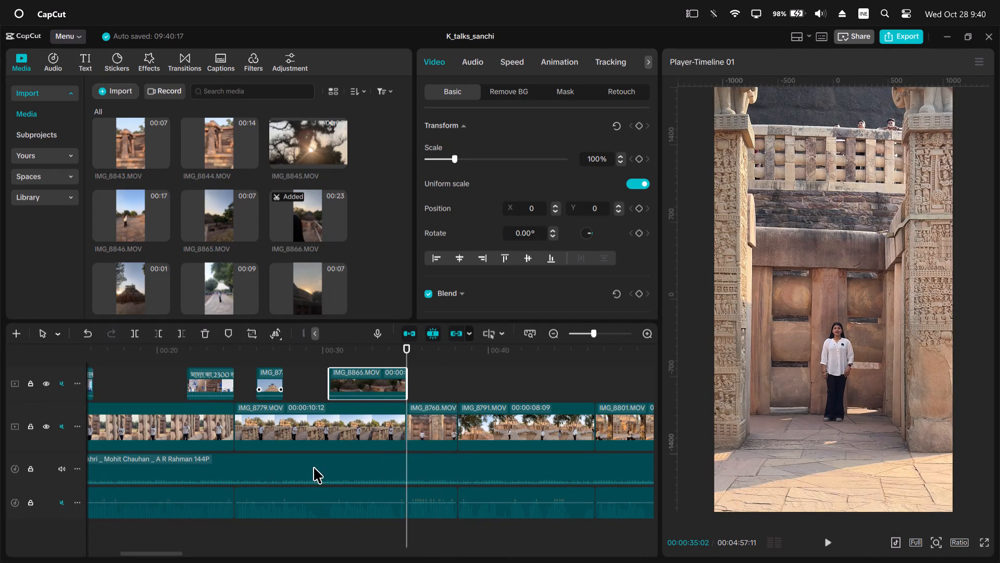
left_click_drag(405, 357, 396, 362)
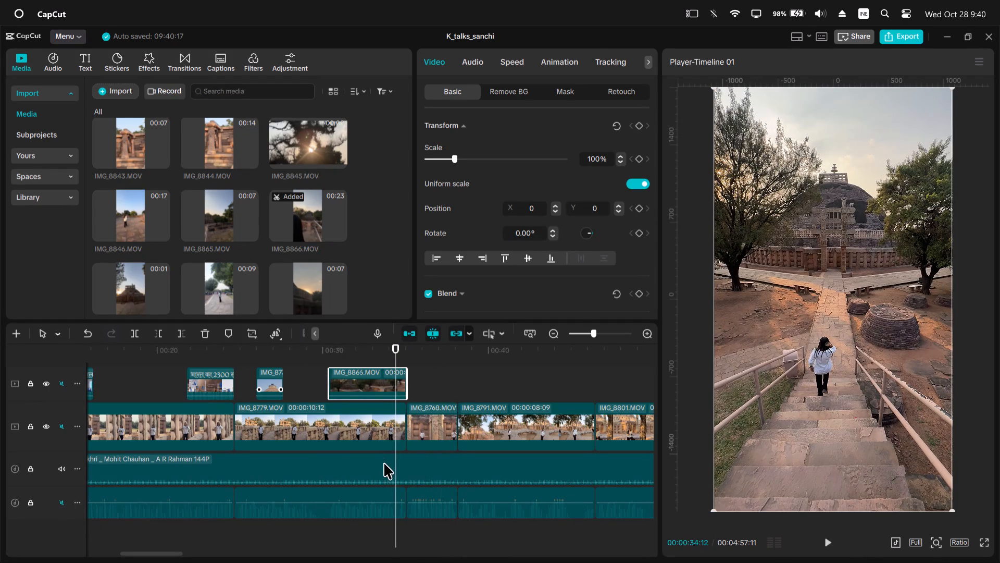
left_click(391, 471)
left_click(636, 93)
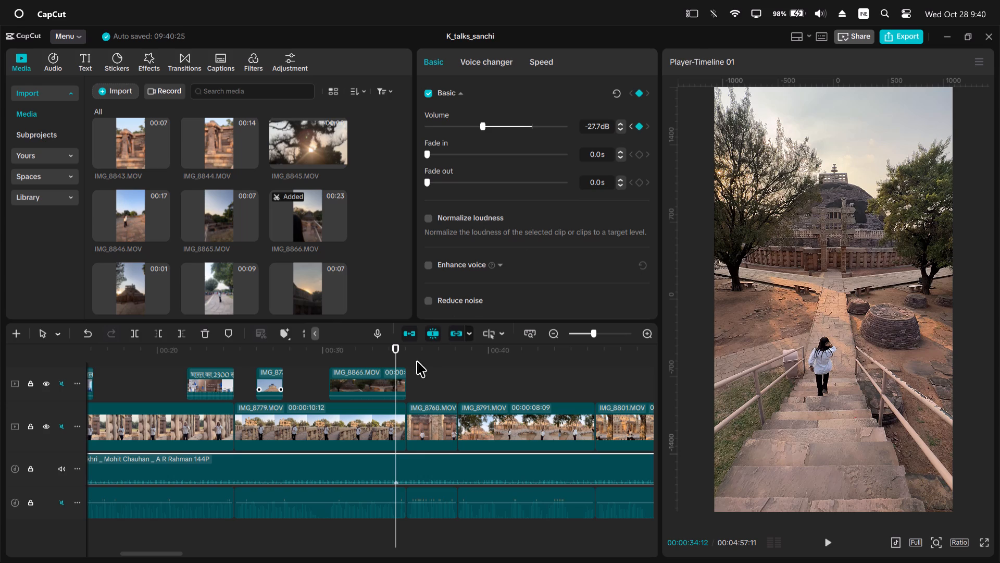
left_click_drag(390, 355, 416, 370)
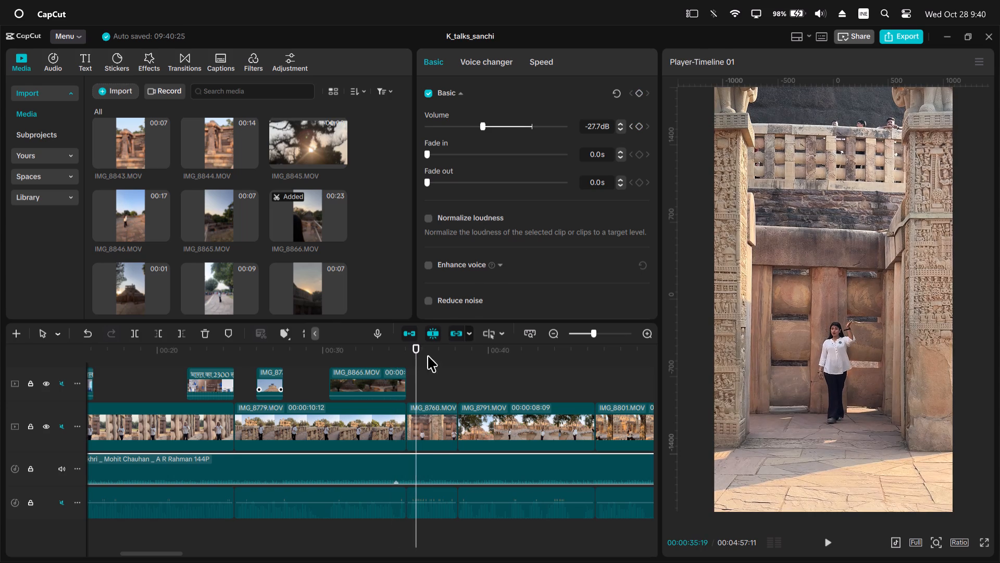
left_click(639, 97)
left_click_drag(487, 128, 524, 143)
left_click(383, 354)
key("space")
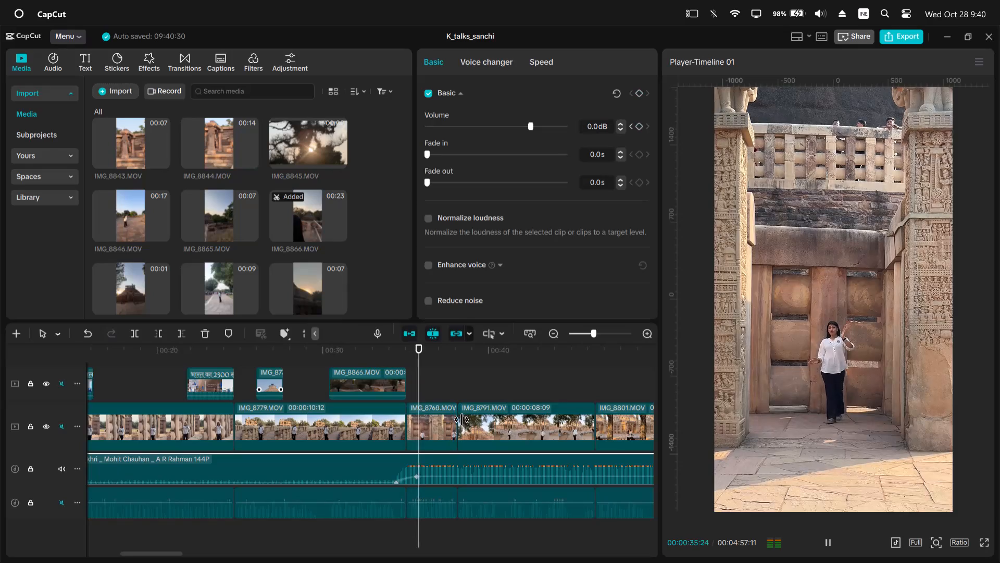
scroll(461, 420, "up", 9, "ctrl")
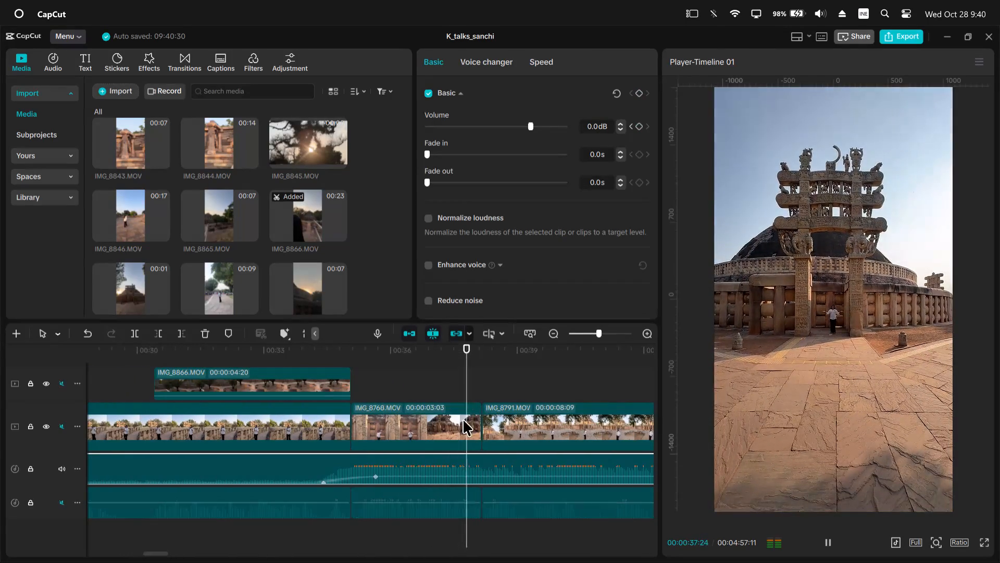
key("space")
Add a volume keyframe on the music track at 00:00:38:05, where IMG_8791.MOV begins.
left_click(504, 353)
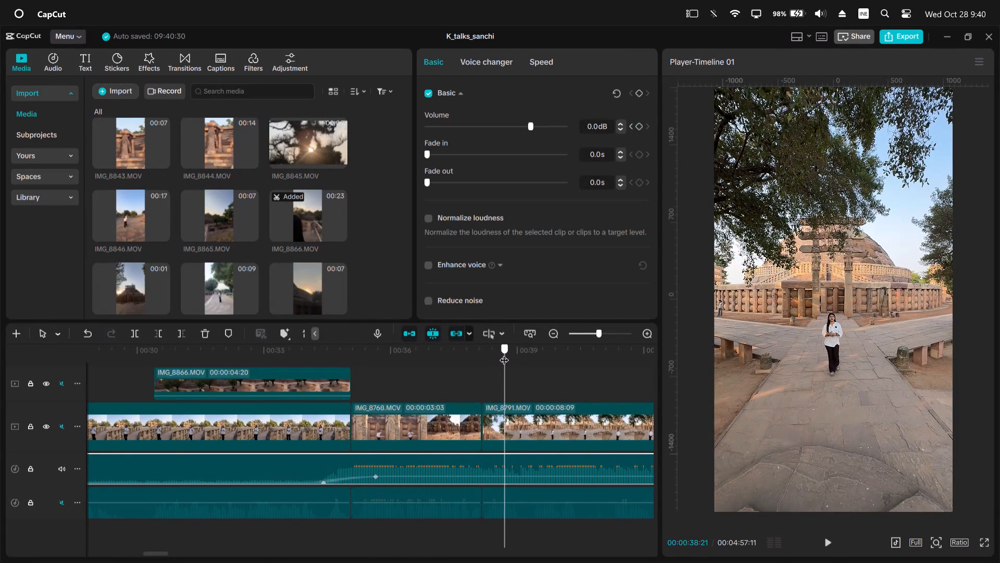
scroll(493, 400, "left", 1)
left_click_drag(444, 361, 436, 360)
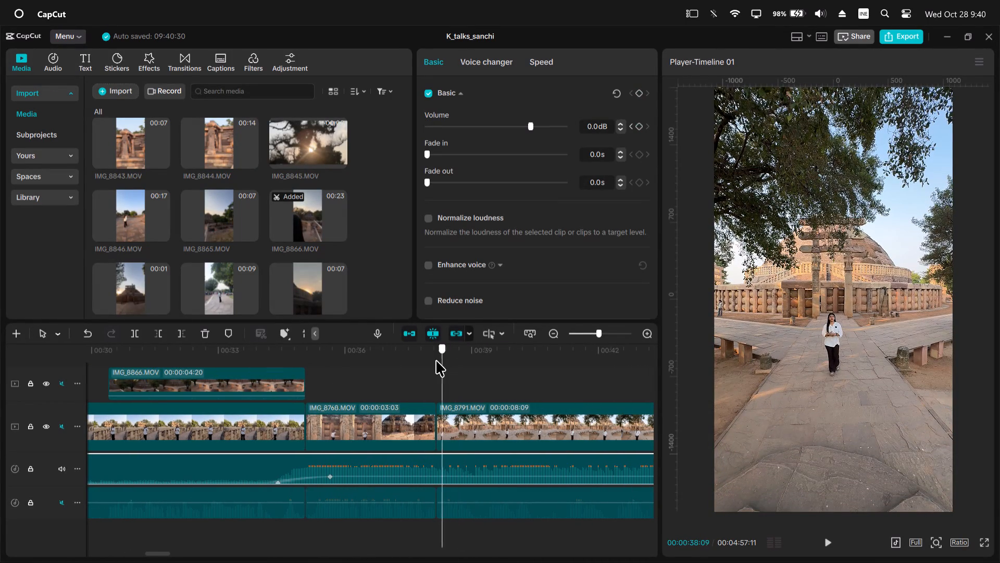
left_click_drag(436, 360, 435, 360)
left_click(446, 474)
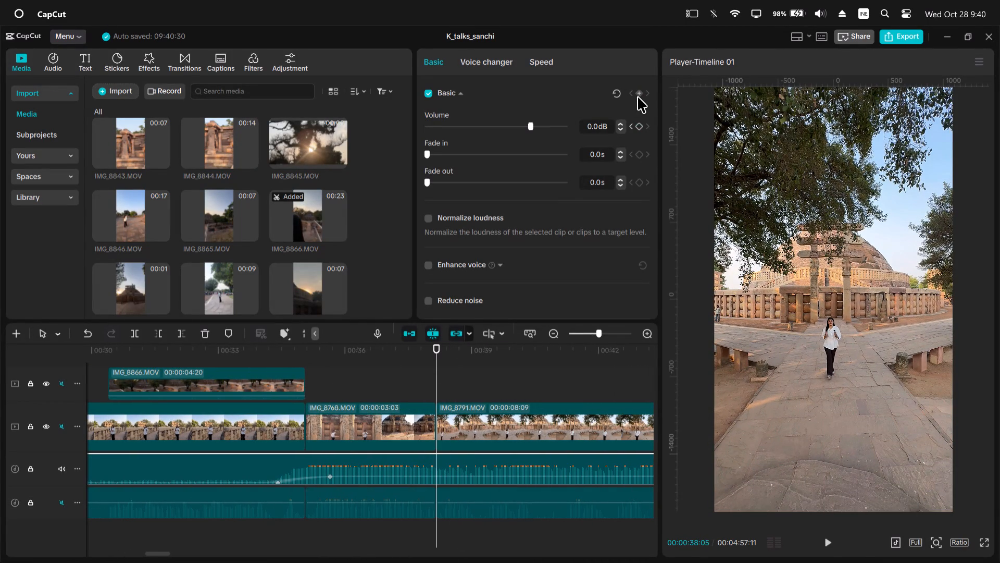
double_click(637, 99)
left_click(641, 93)
Move the playhead to 00:00:38:20, just after IMG_8791.MOV begins, for the next music volume keyframe.
left_click_drag(438, 350, 458, 360)
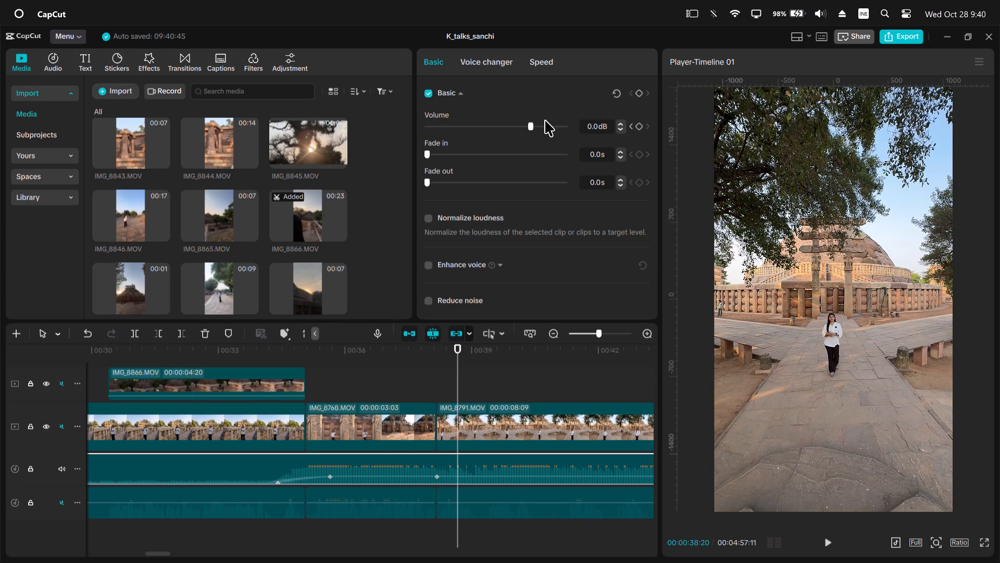